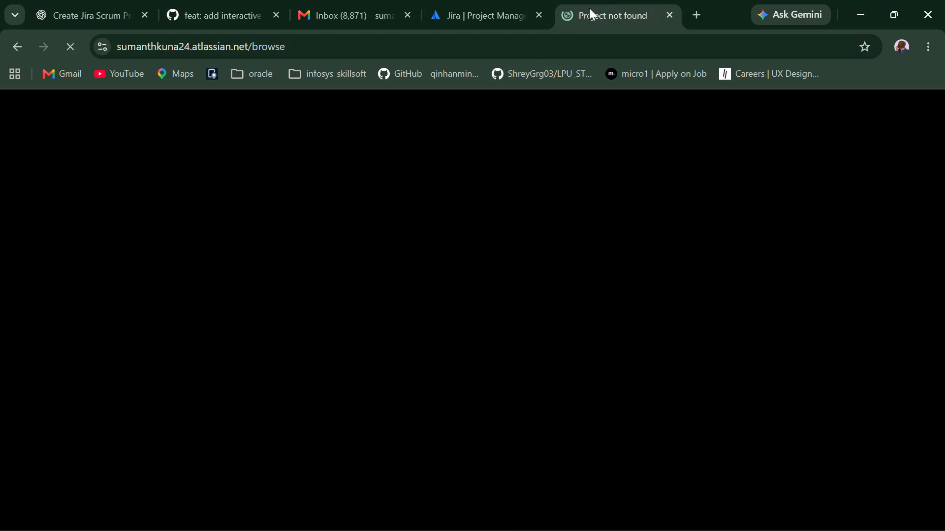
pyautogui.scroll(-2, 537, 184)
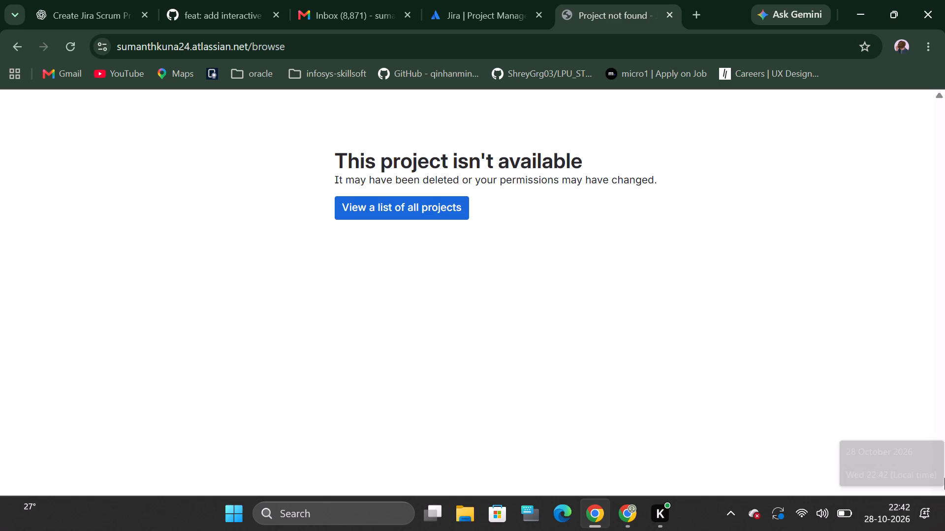
# Open the list of all Jira projects from the unavailable project page.
pyautogui.click(398, 203)
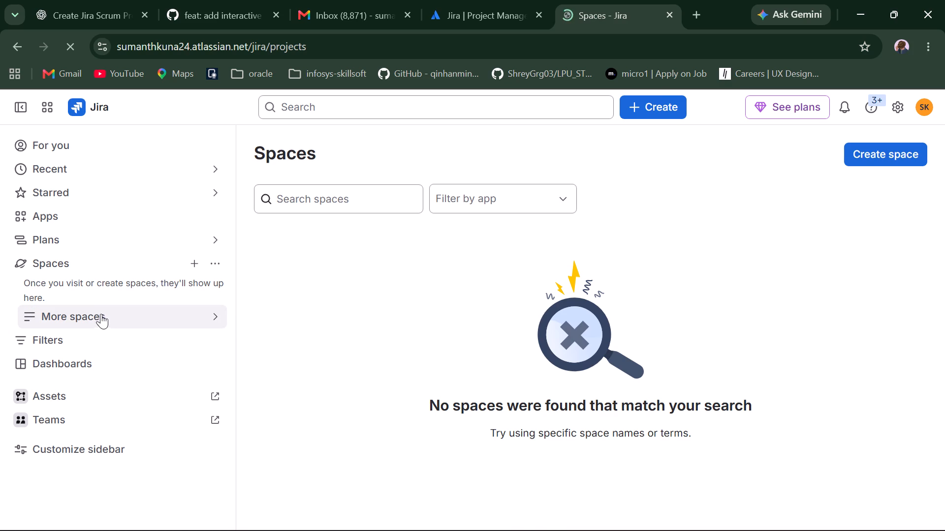
# Look through the additional spaces on the Jira site for an existing project.
pyautogui.click(129, 308)
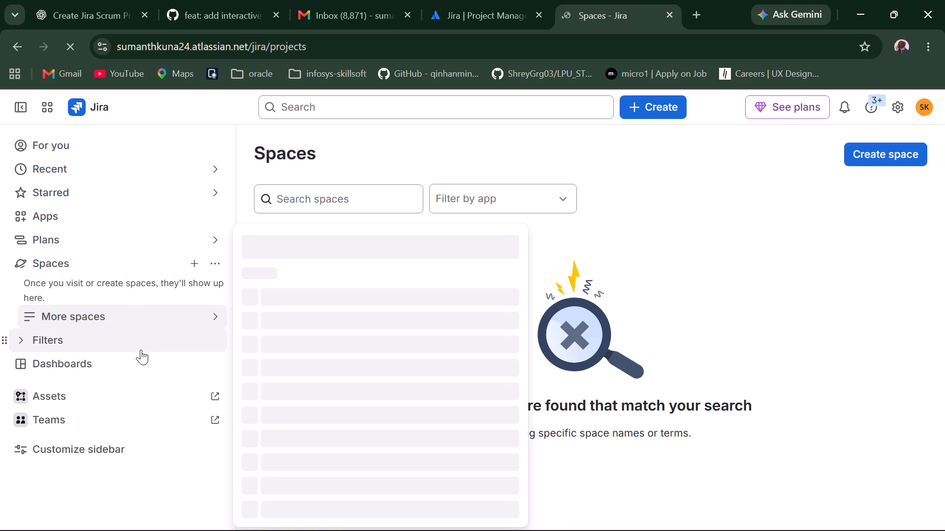
pyautogui.click(756, 270)
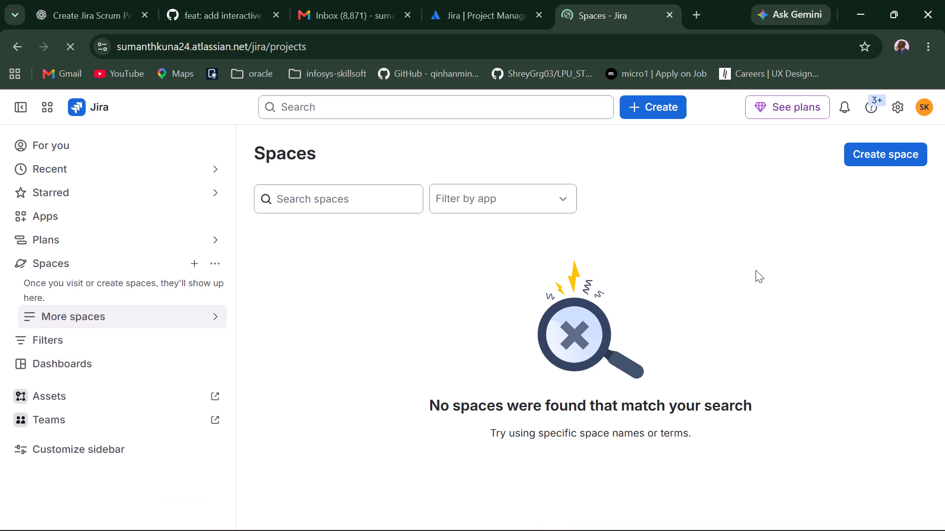
pyautogui.scroll(-1, 135, 315)
pyautogui.scroll(2, 142, 298)
pyautogui.scroll(-1, 340, 331)
pyautogui.click(92, 318)
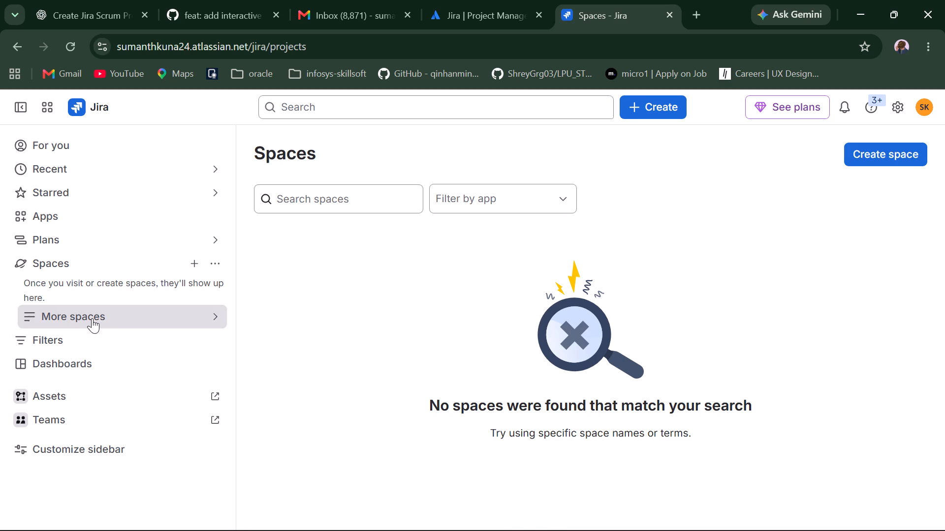
pyautogui.click(257, 392)
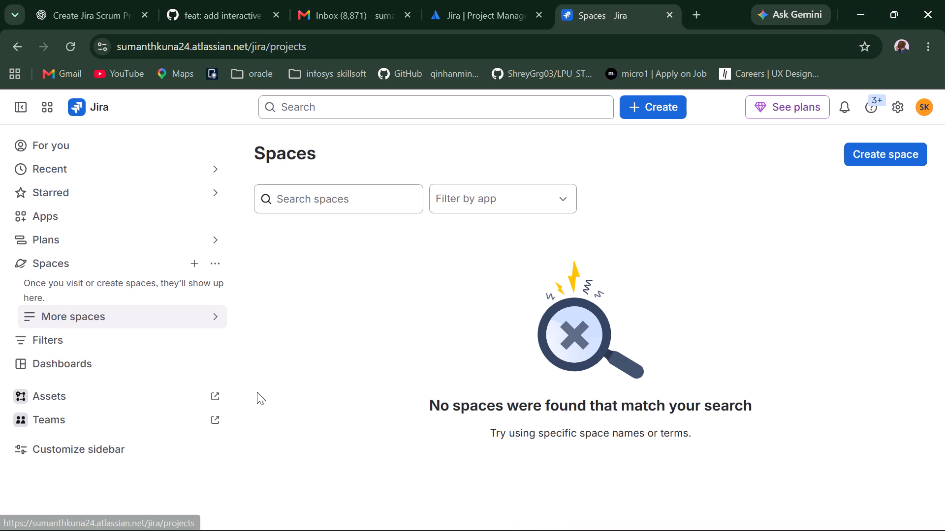
pyautogui.scroll(-2, 376, 328)
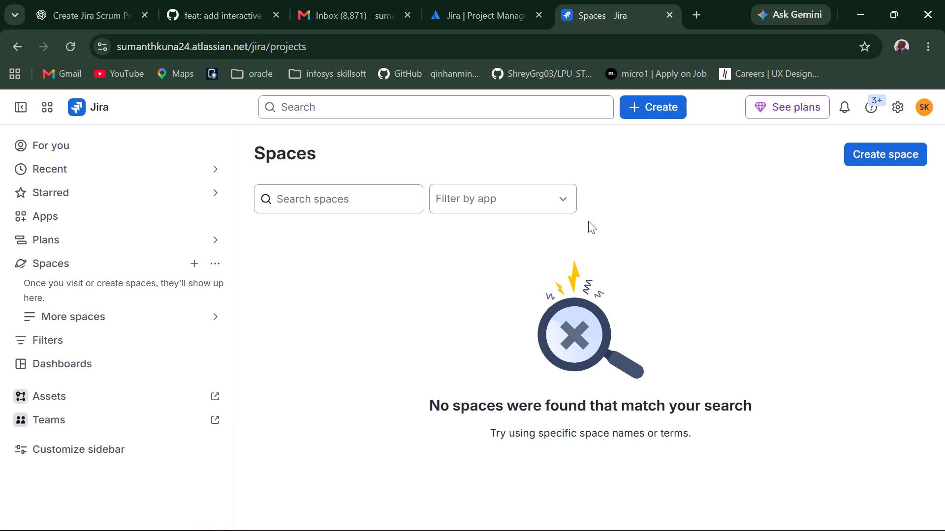
# Check the Jira help resources and recheck the additional spaces, closing the help when done.
pyautogui.click(925, 113)
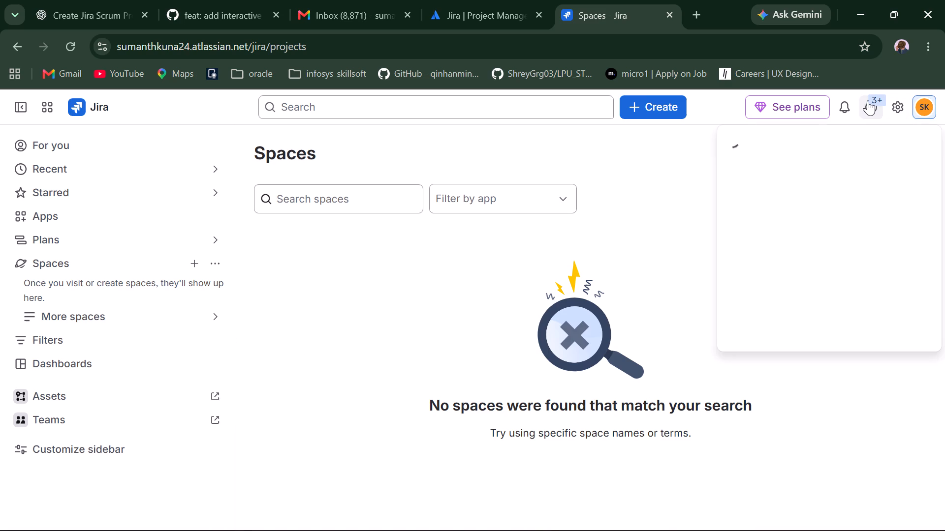
pyautogui.click(865, 100)
pyautogui.scroll(-1, 818, 321)
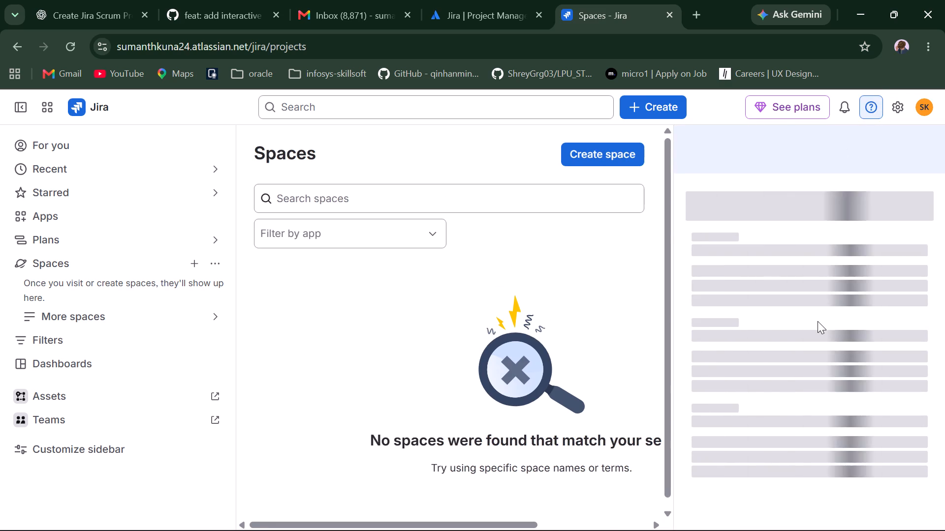
pyautogui.scroll(-1, 713, 336)
pyautogui.scroll(-1, 297, 378)
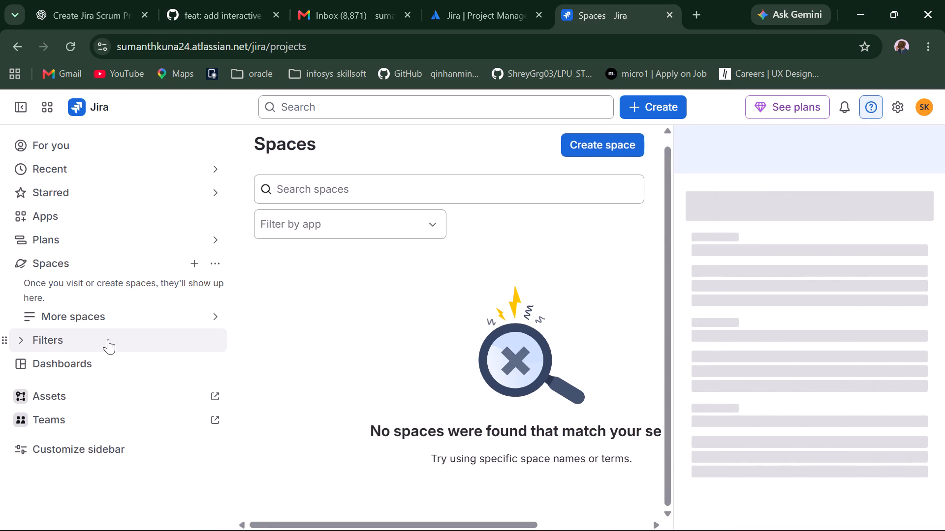
pyautogui.scroll(-1, 108, 339)
pyautogui.click(133, 322)
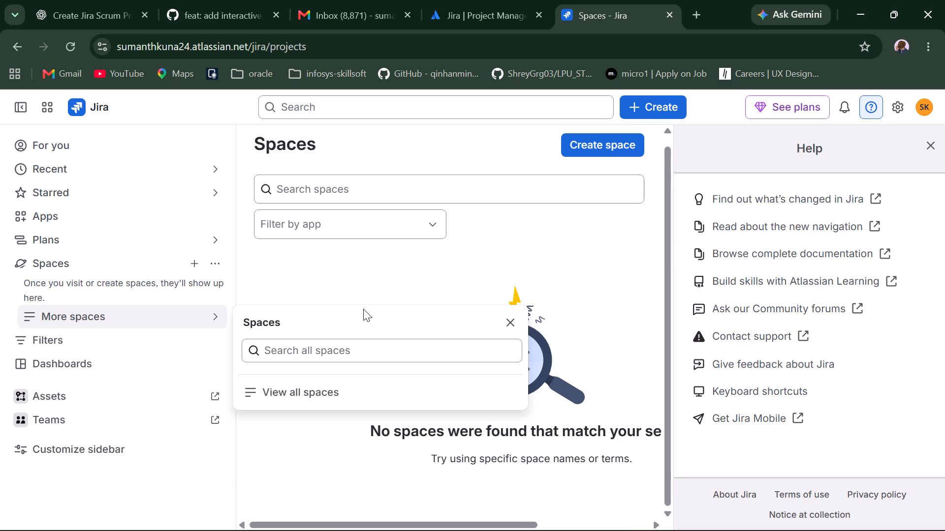
pyautogui.click(617, 417)
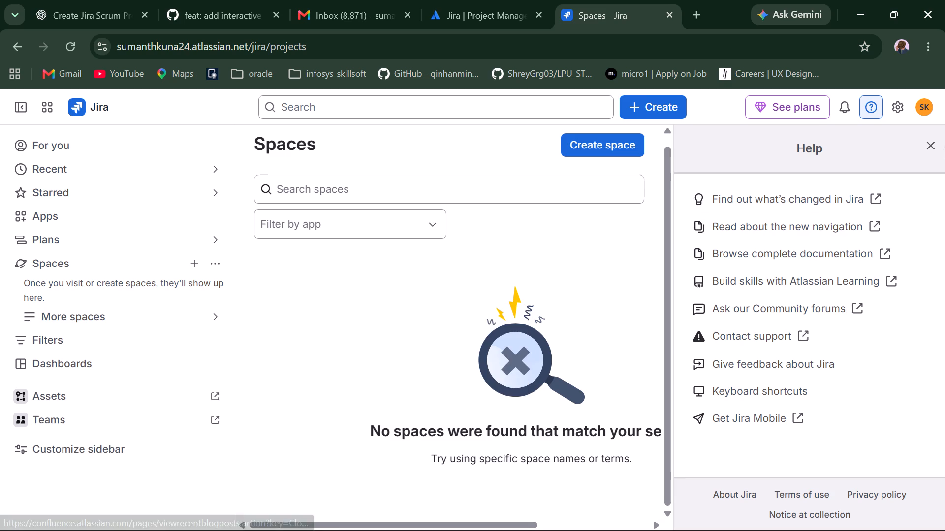
pyautogui.click(925, 144)
pyautogui.scroll(-1, 10, 383)
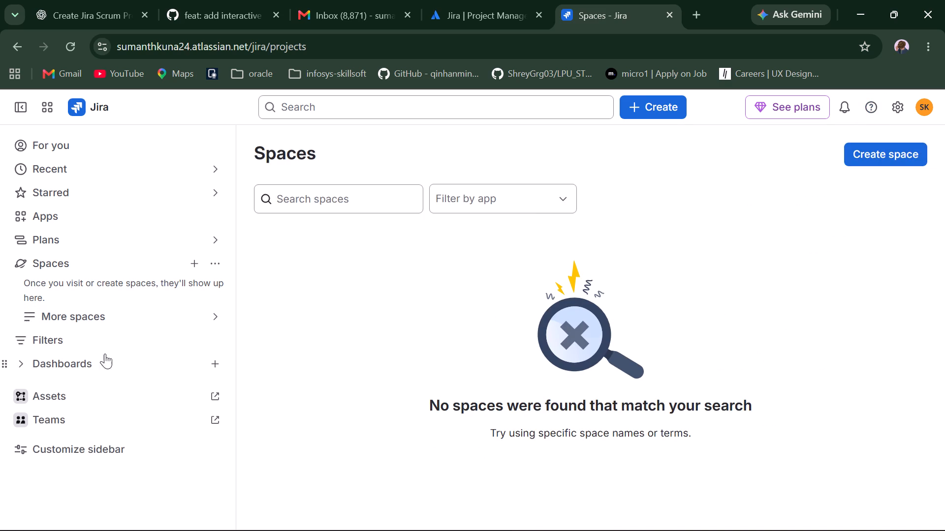
pyautogui.scroll(1, 150, 289)
# Search the web for "jira" in a new tab of the other Chrome window, and return to the Jira spaces page.
pyautogui.click(624, 522)
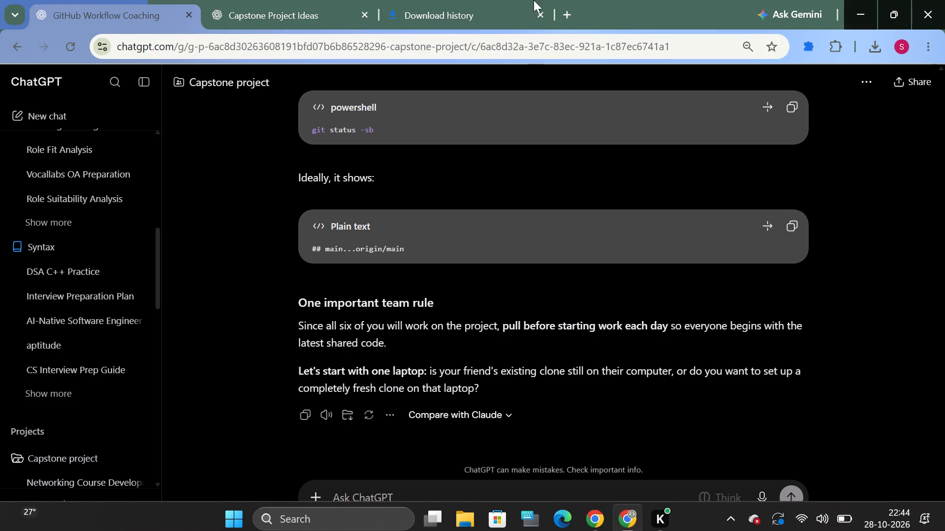
pyautogui.click(567, 19)
pyautogui.write('jir')
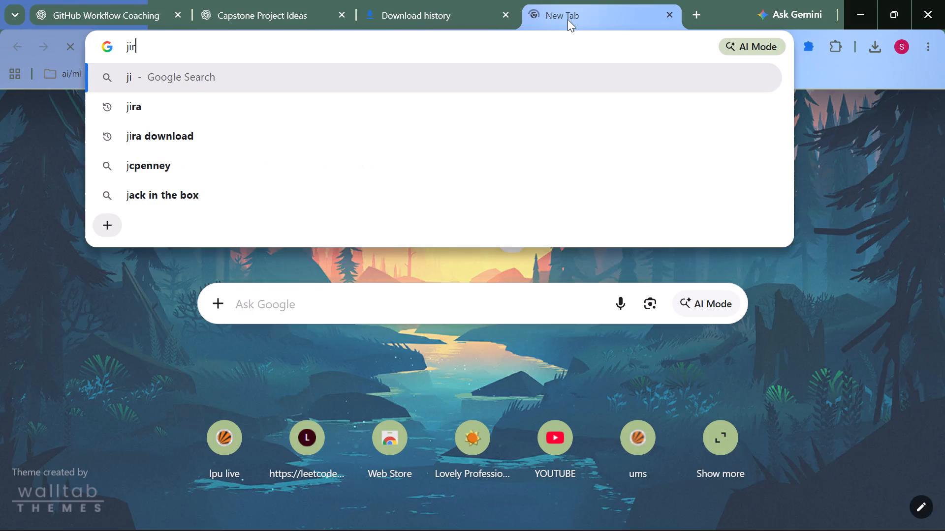
pyautogui.press('a')
pyautogui.press('Return')
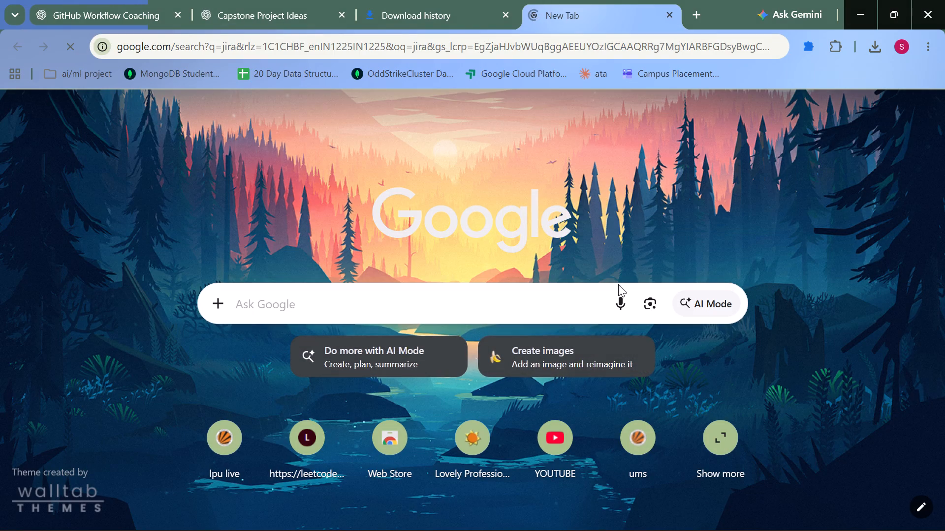
pyautogui.click(635, 519)
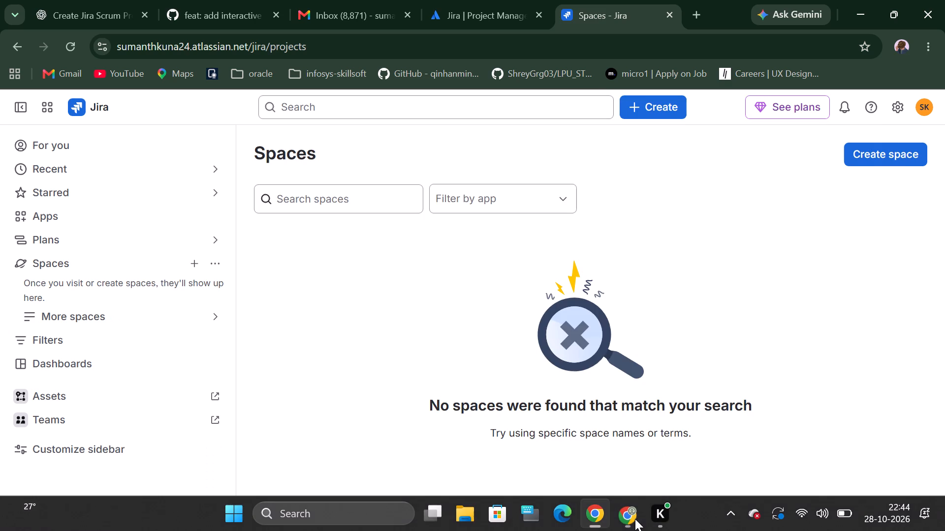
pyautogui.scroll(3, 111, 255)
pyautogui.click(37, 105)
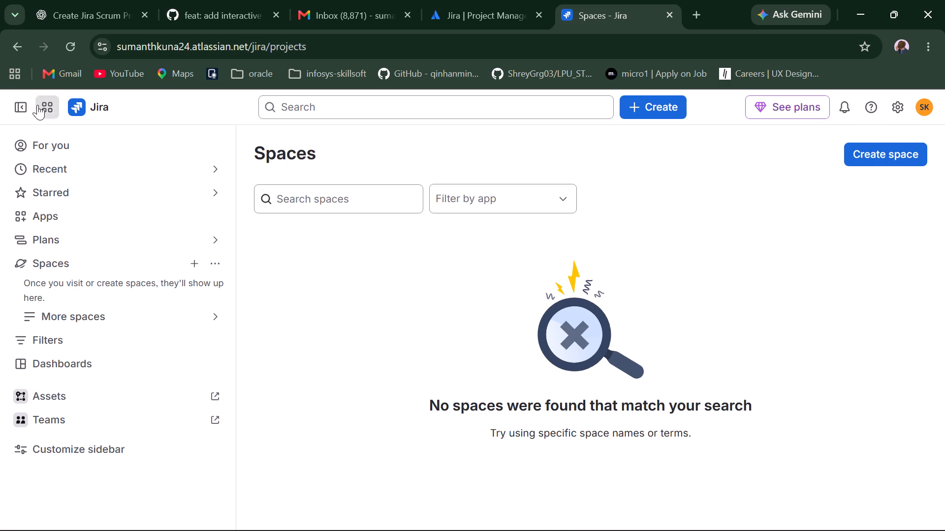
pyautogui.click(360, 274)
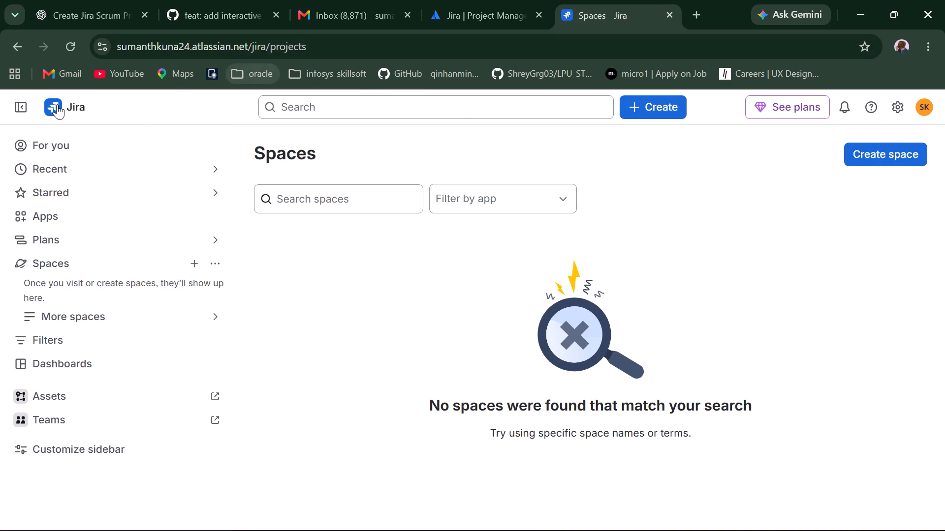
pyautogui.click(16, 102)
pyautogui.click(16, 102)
# Expand the Dashboards section and check the recent items, dismissing the error notice.
pyautogui.scroll(-1, 111, 415)
pyautogui.click(93, 366)
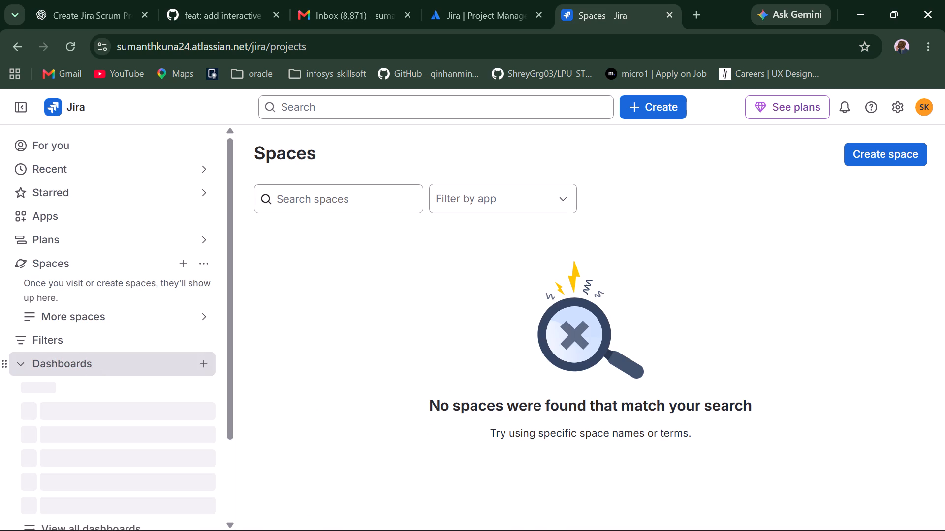
pyautogui.click(123, 284)
pyautogui.doubleClick(123, 284)
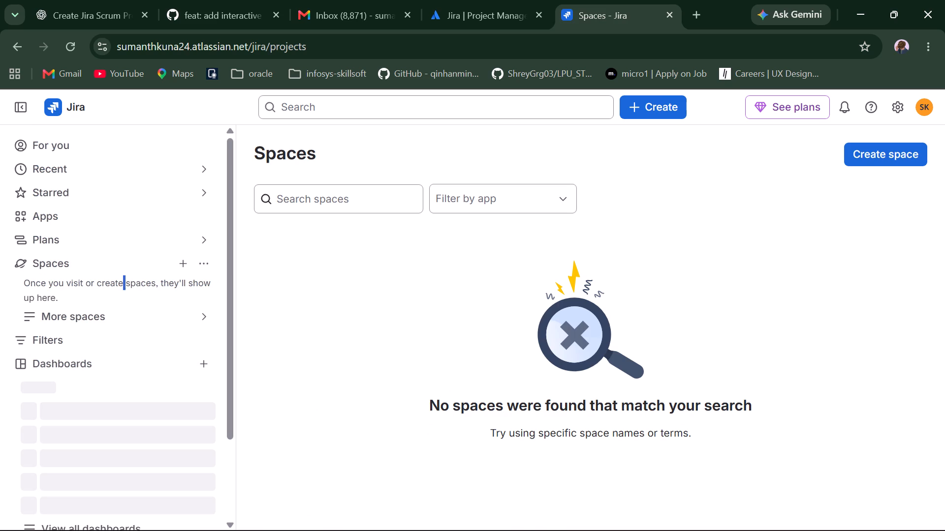
pyautogui.moveTo(123, 284); pyautogui.dragTo(91, 165)
pyautogui.click(91, 165)
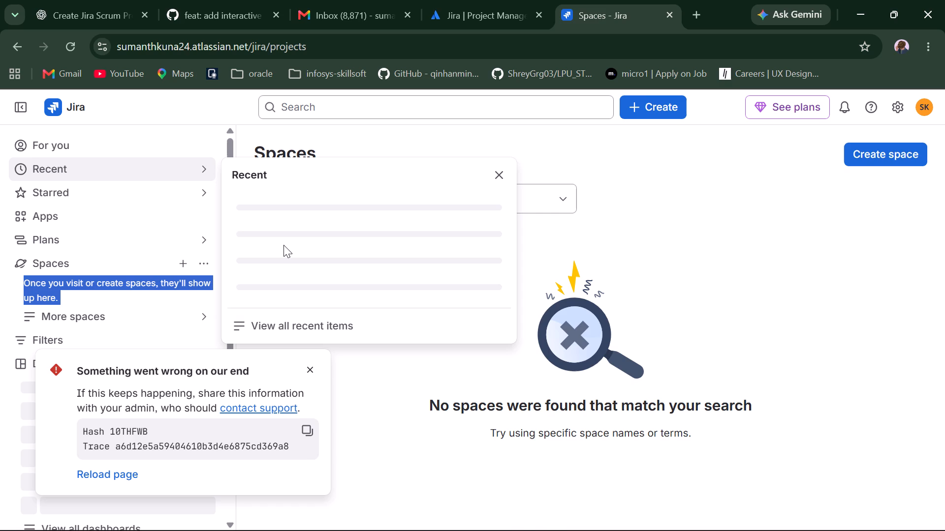
pyautogui.click(315, 371)
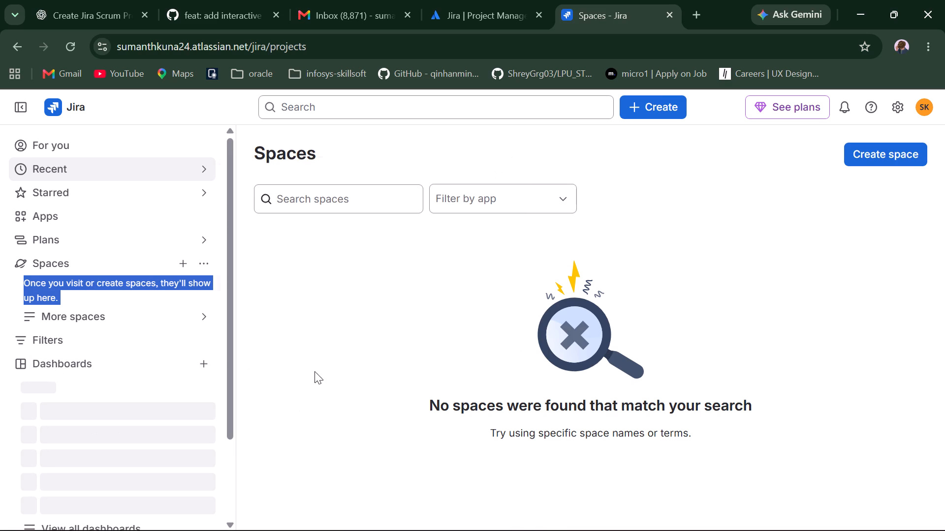
# Examine the additional spaces and the expanded Dashboards section for an existing project or dashboard.
pyautogui.scroll(-1, 342, 302)
pyautogui.click(154, 296)
pyautogui.click(118, 280)
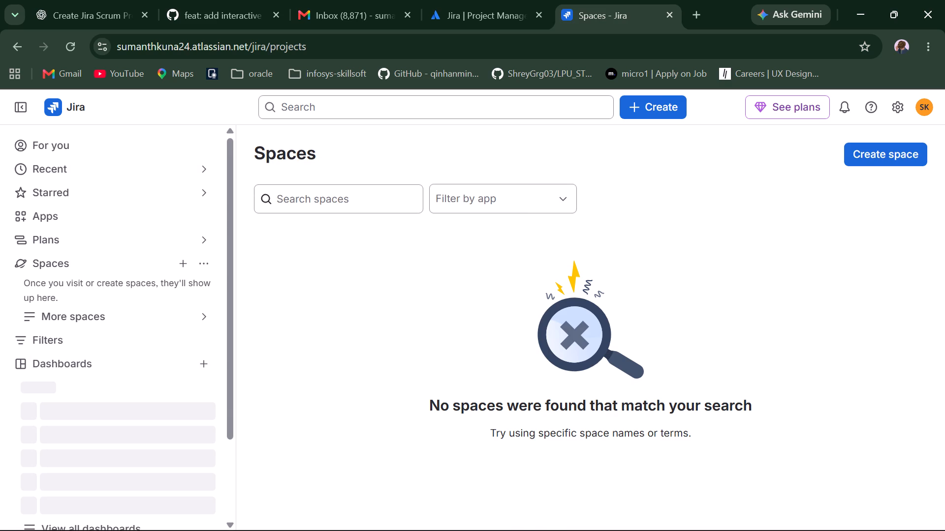
pyautogui.click(57, 313)
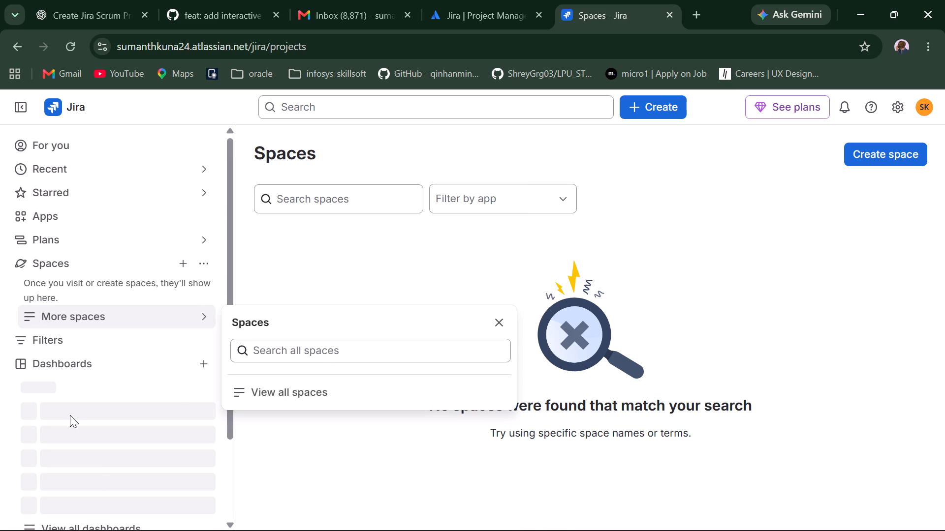
pyautogui.scroll(-2, 70, 415)
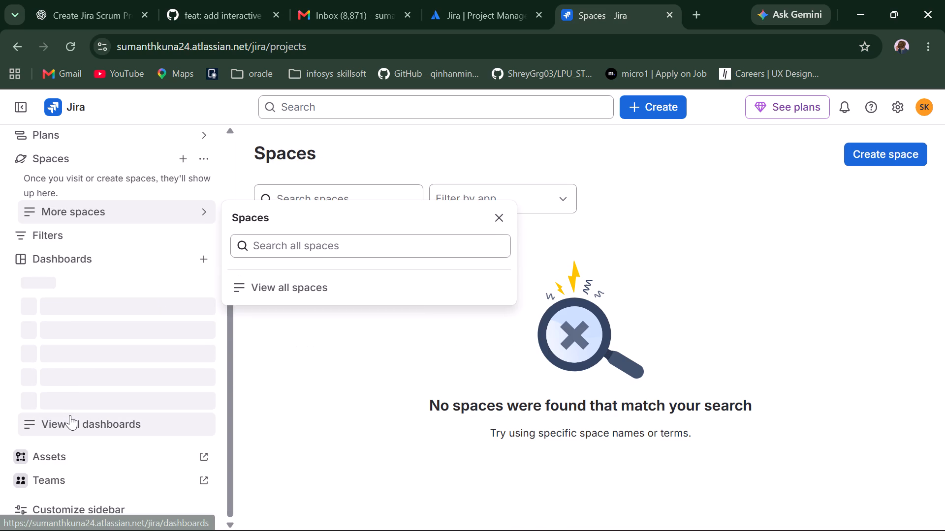
pyautogui.scroll(-1, 171, 390)
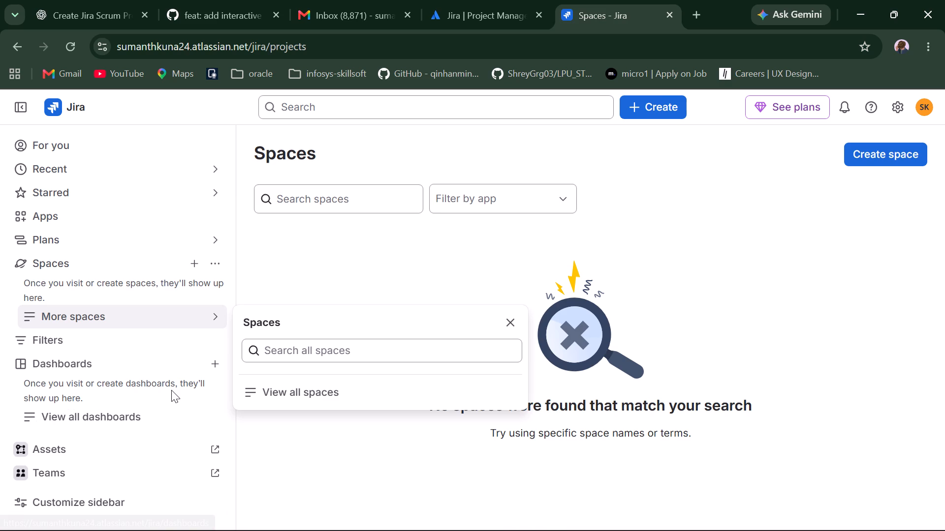
pyautogui.scroll(-2, 171, 390)
pyautogui.click(500, 325)
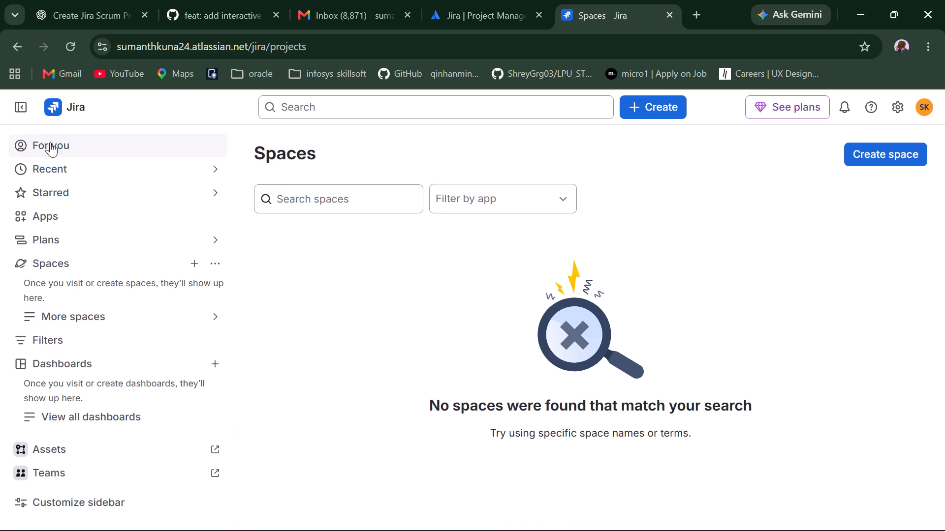
# Review the recent items for previously visited Jira work.
pyautogui.click(51, 173)
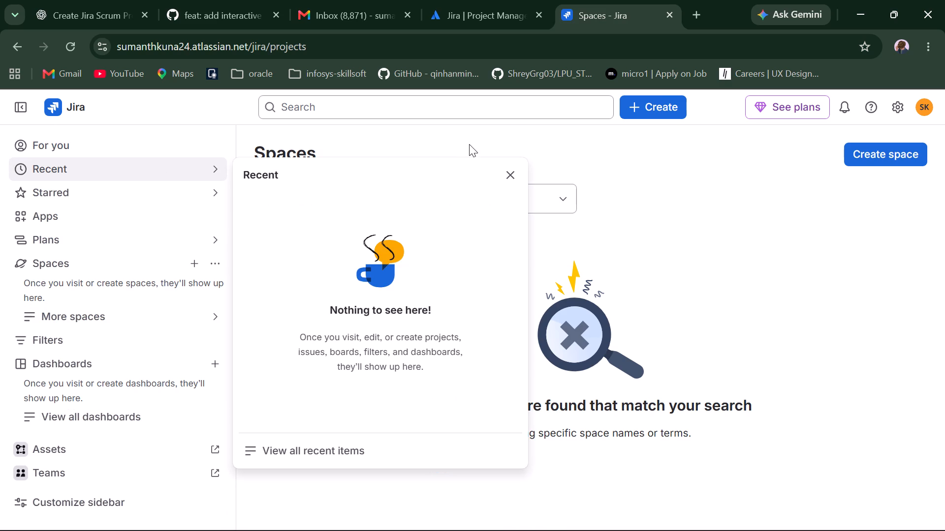
pyautogui.click(491, 167)
pyautogui.click(510, 169)
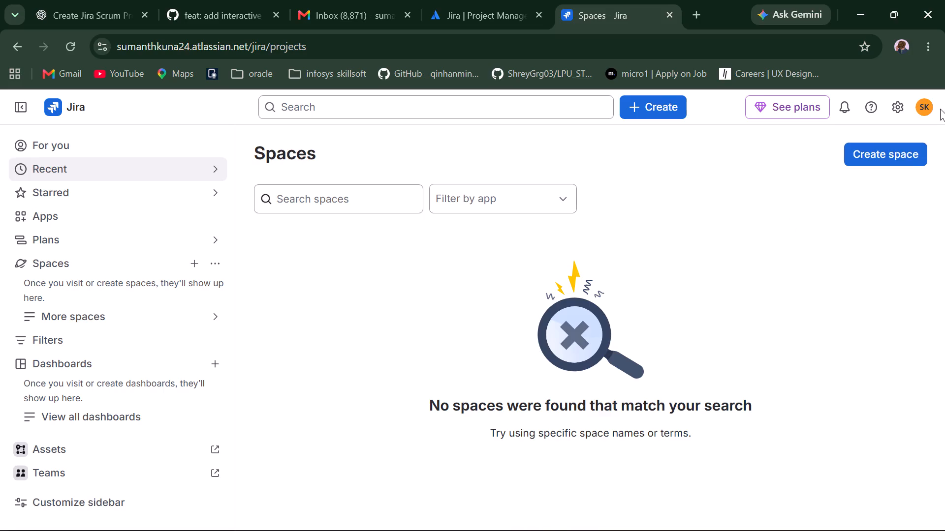
# Check which account is signed in to the Jira site.
pyautogui.click(935, 101)
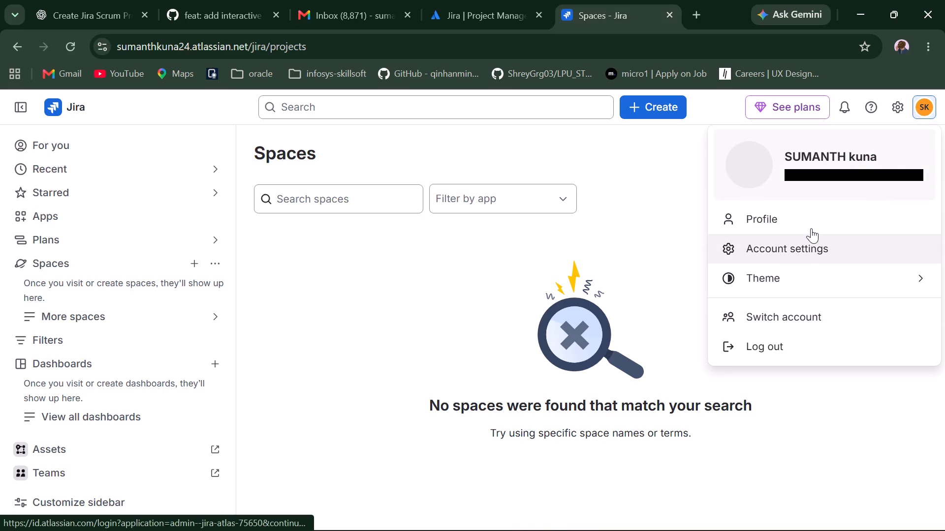
pyautogui.click(431, 296)
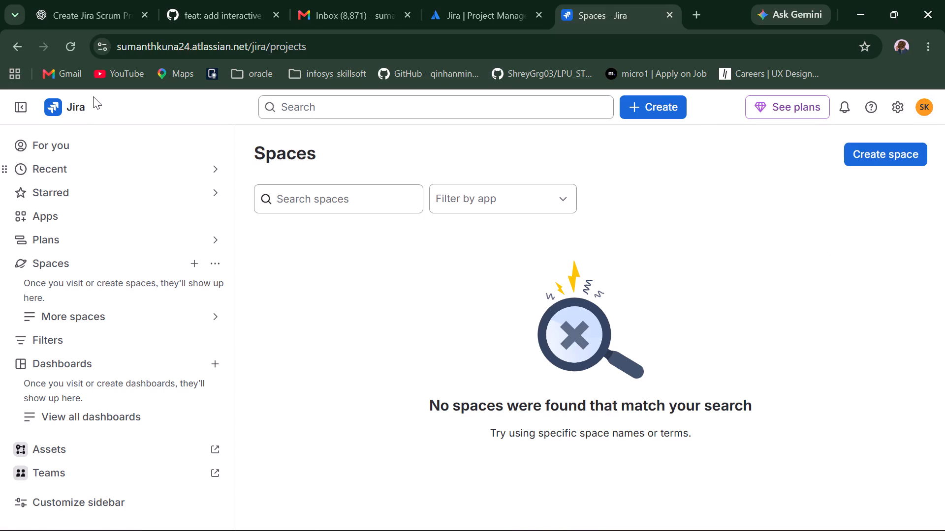
# Go to the Jira For you page and look through it for existing spaces or dashboards.
pyautogui.click(50, 108)
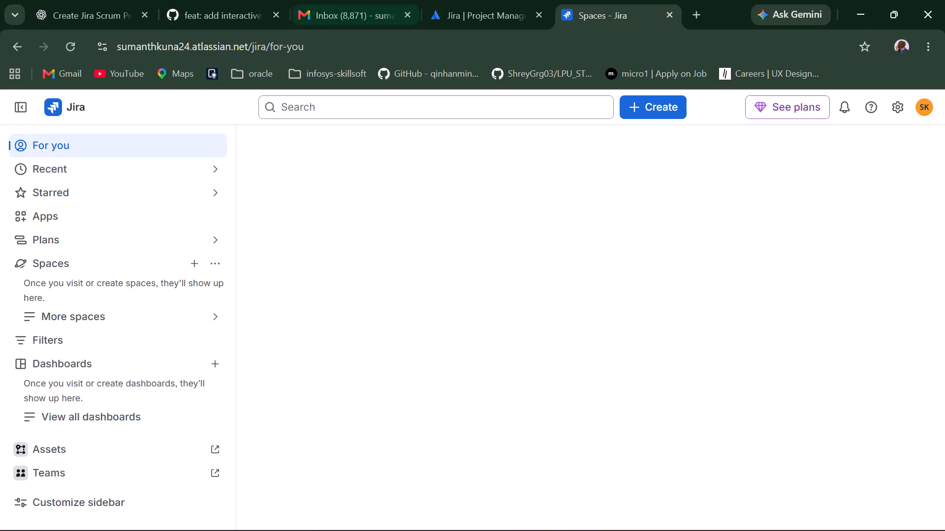
pyautogui.scroll(-1, 164, 318)
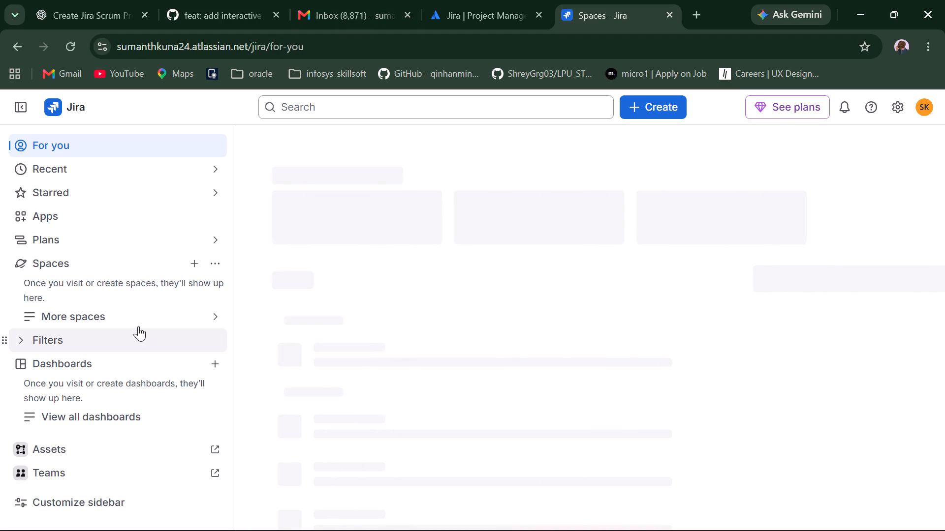
pyautogui.click(115, 289)
pyautogui.moveTo(58, 288); pyautogui.dragTo(59, 288)
pyautogui.moveTo(59, 288); pyautogui.dragTo(150, 292)
pyautogui.click(150, 292)
pyautogui.scroll(-1, 120, 298)
pyautogui.scroll(-2, 138, 421)
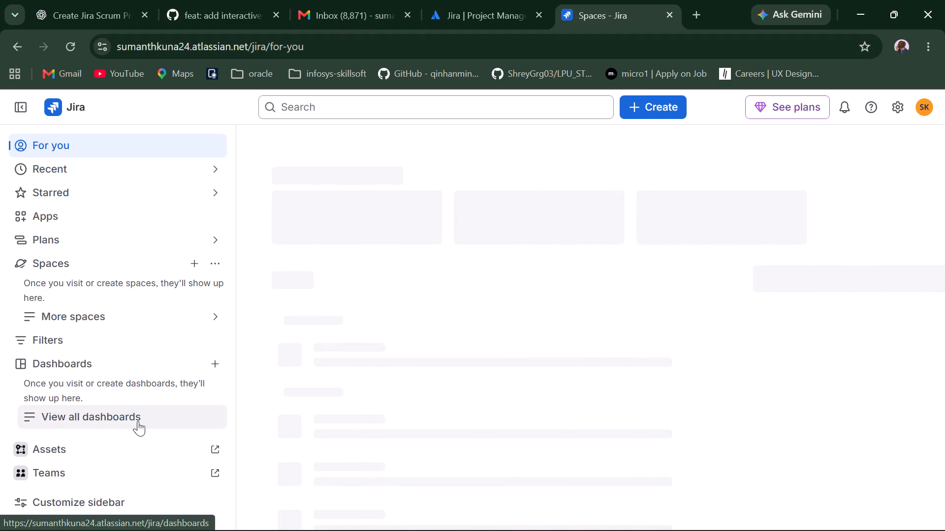
pyautogui.scroll(-1, 138, 421)
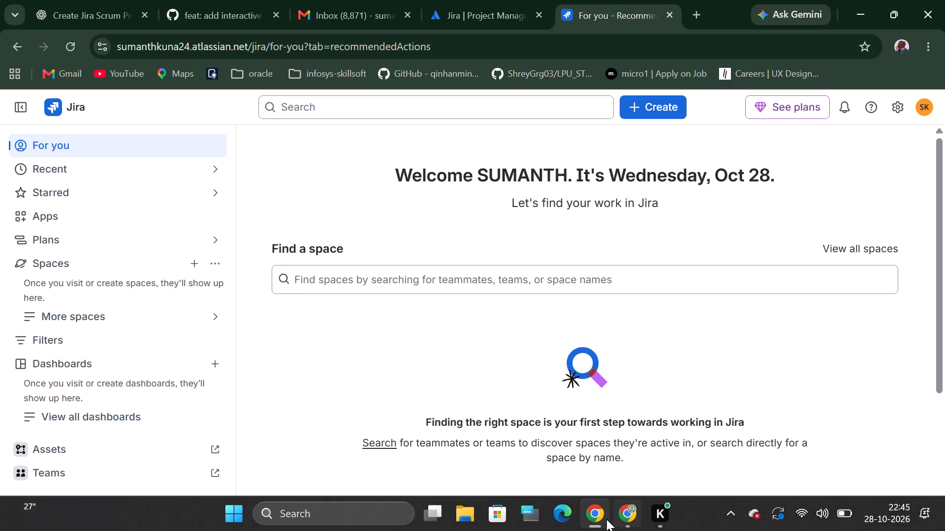
# Switch to the other Chrome profile's window, open Atlassian's Jira page from the Google results, and try to enter Jira.
pyautogui.click(621, 521)
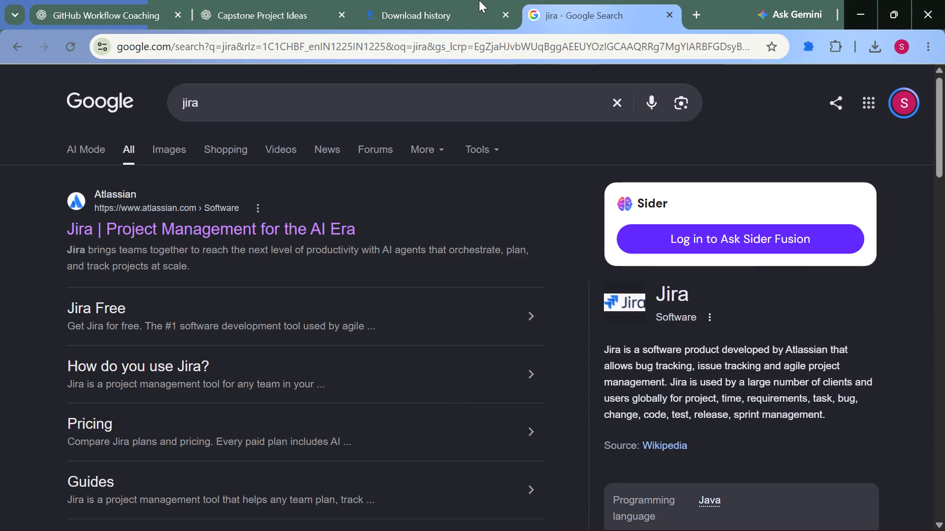
pyautogui.click(197, 221)
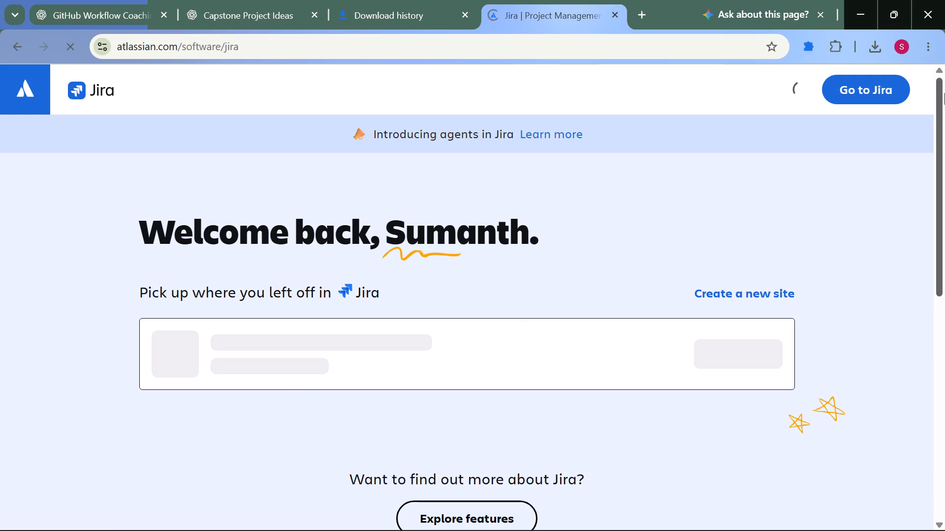
pyautogui.click(871, 95)
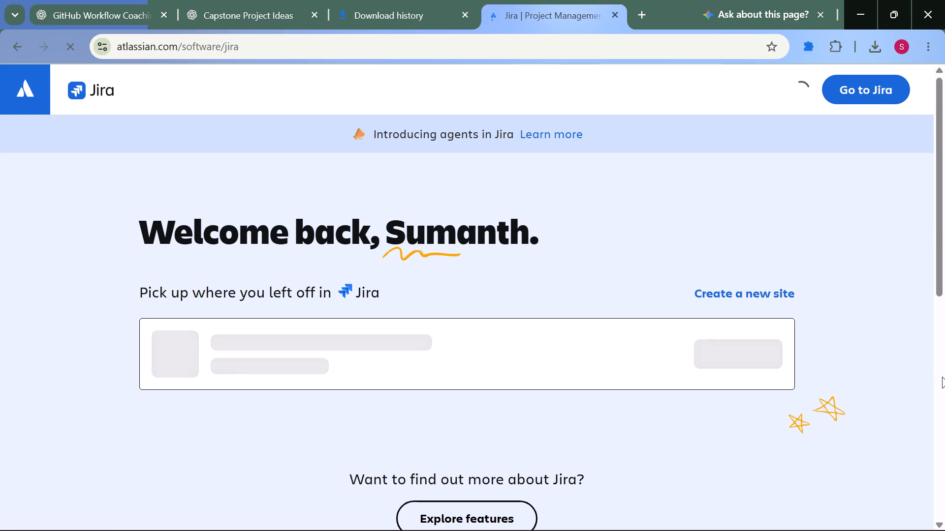
# Switch the computer's wireless connection to the Hostel Wi-Fi network and return to the browser.
pyautogui.rightClick(791, 527)
pyautogui.click(807, 521)
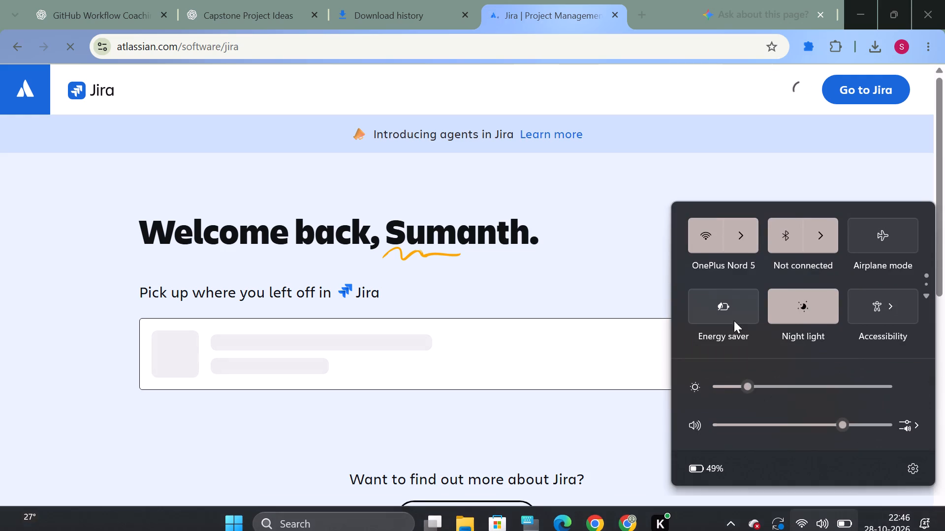
pyautogui.click(736, 251)
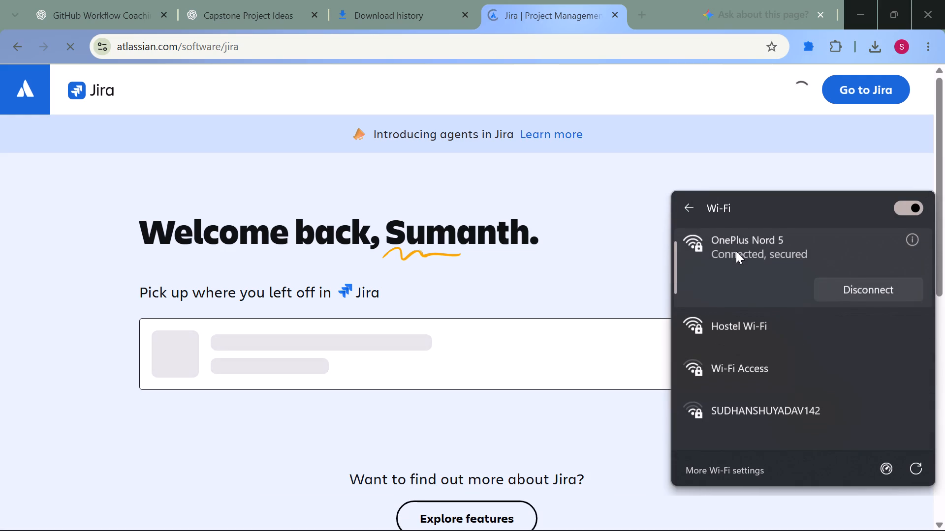
pyautogui.click(752, 321)
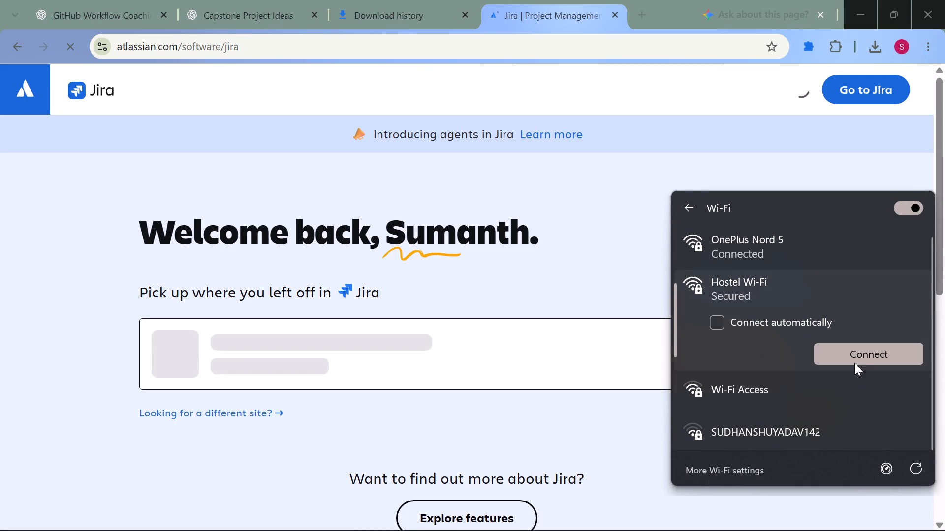
pyautogui.click(851, 356)
pyautogui.click(687, 202)
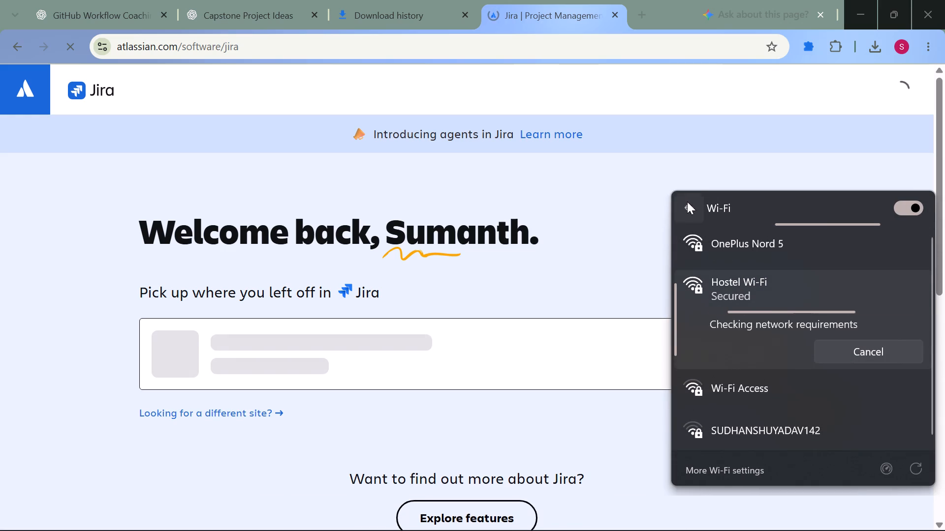
pyautogui.click(731, 224)
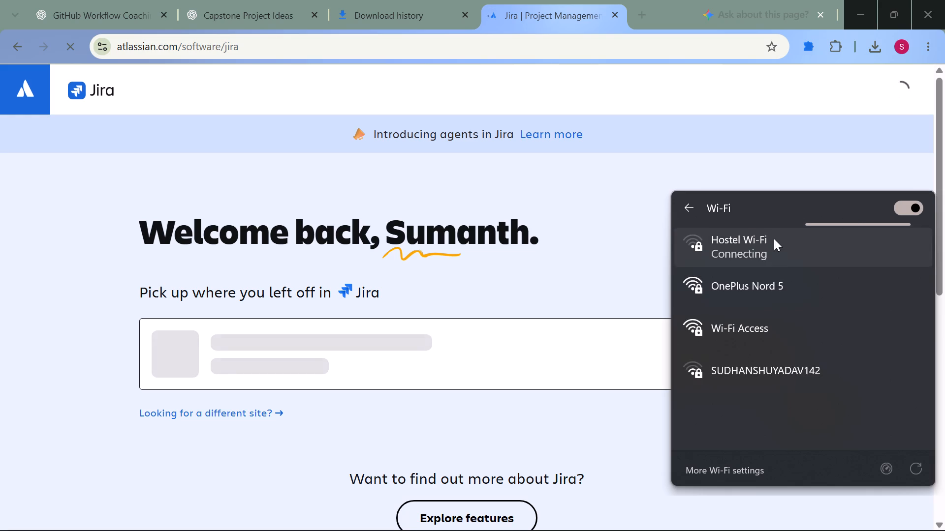
pyautogui.click(712, 248)
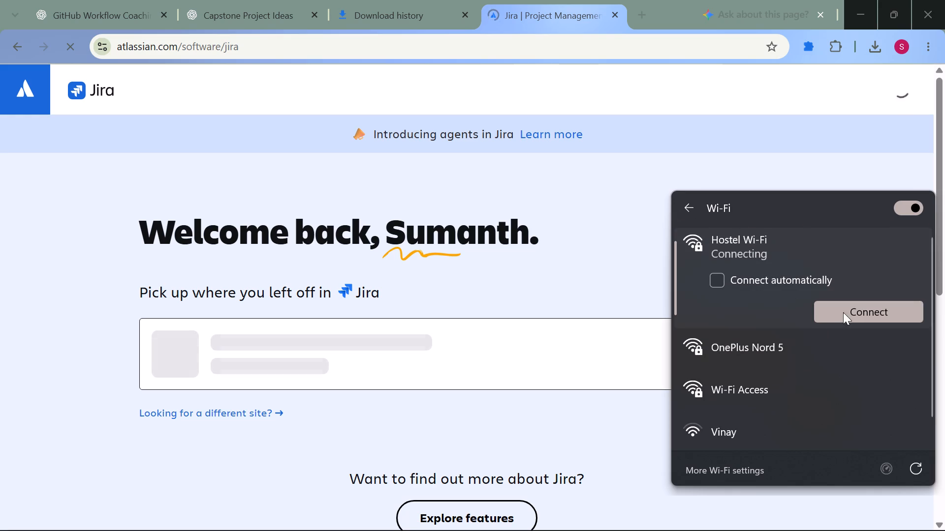
pyautogui.click(848, 306)
pyautogui.click(693, 207)
pyautogui.click(742, 230)
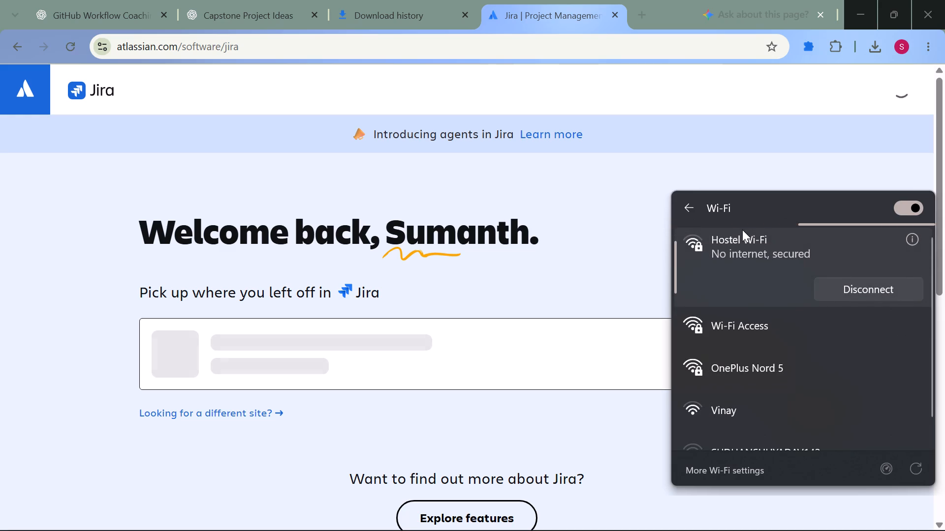
pyautogui.click(691, 207)
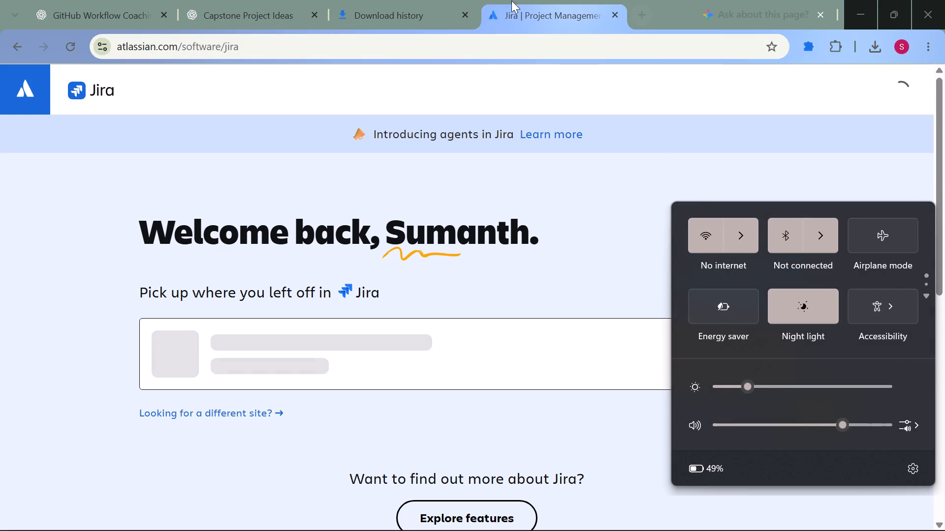
pyautogui.click(432, 0)
# Close the Download history tab.
pyautogui.click(502, 14)
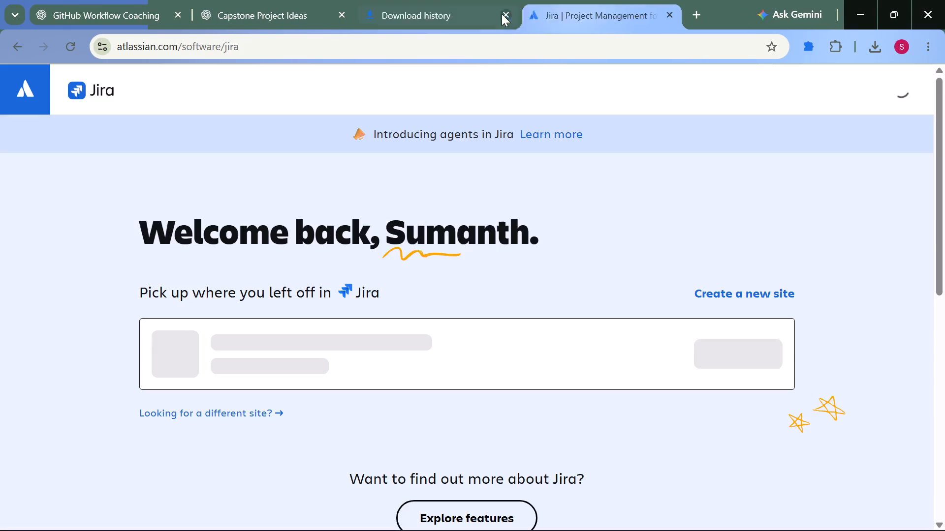
# Open the university's internet login page, internet.lpu.in, in a new tab to check the network login, and close that tab.
pyautogui.click(529, 12)
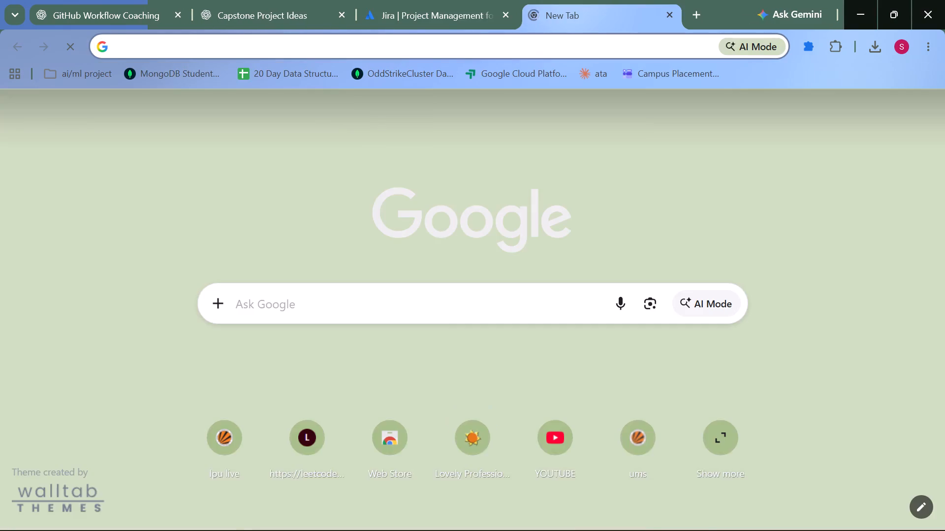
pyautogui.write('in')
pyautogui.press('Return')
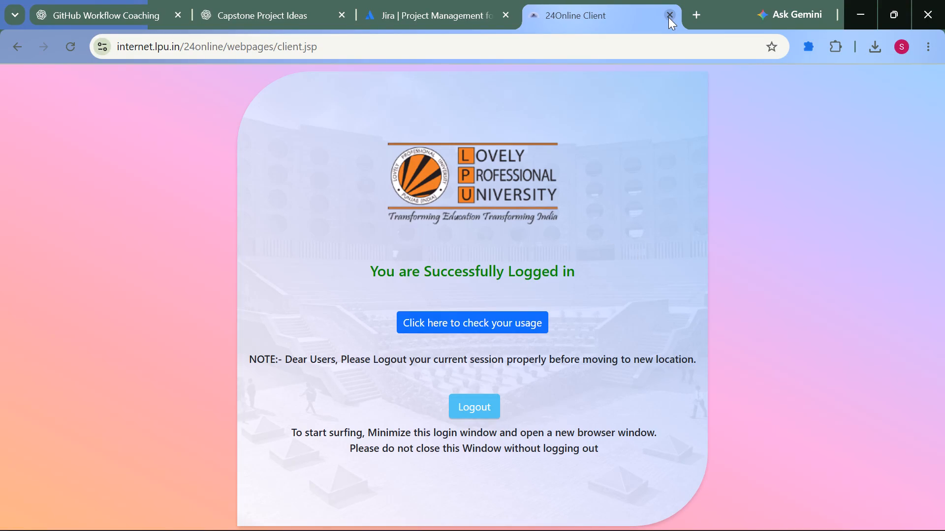
pyautogui.click(673, 17)
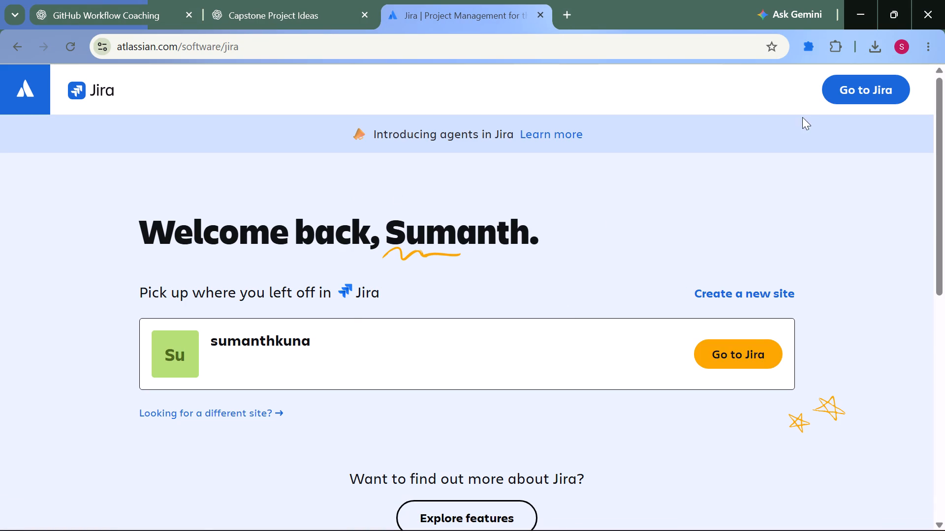
# Go to the Jira site from the Atlassian page and accept all cookies there.
pyautogui.click(871, 91)
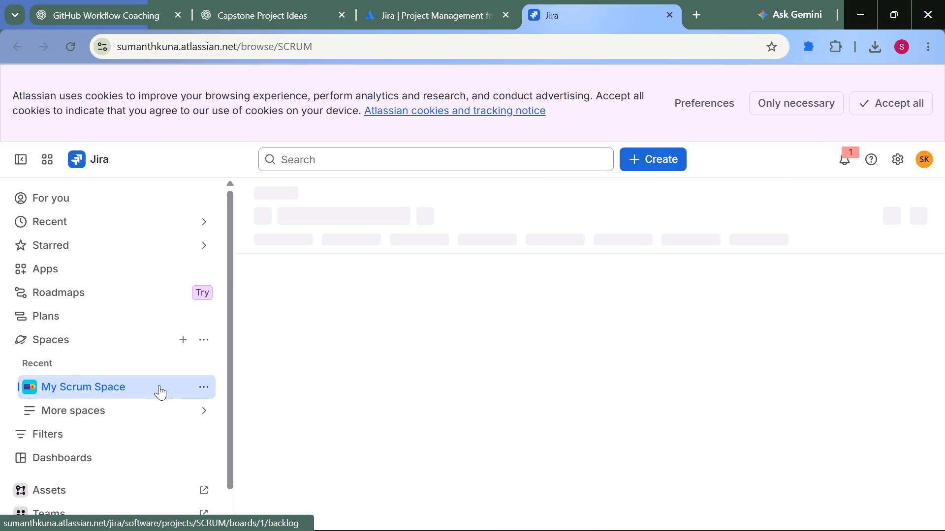
pyautogui.scroll(-1, 389, 338)
pyautogui.click(896, 96)
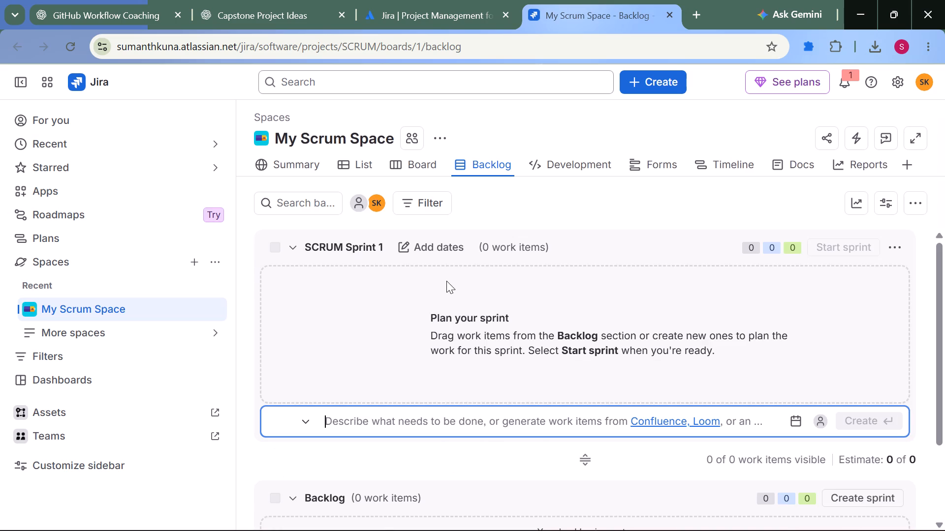
# Examine the sprint and backlog sections of My Scrum Space.
pyautogui.scroll(-2, 440, 352)
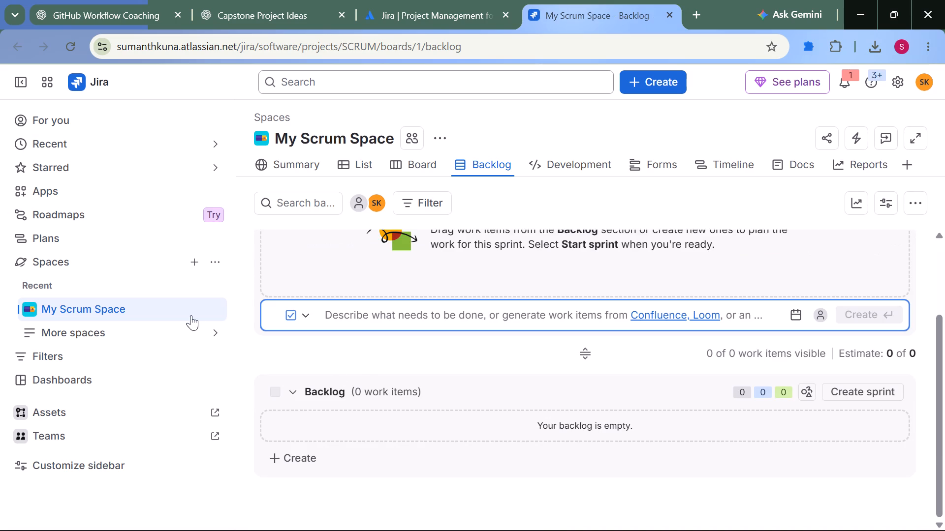
pyautogui.click(184, 314)
pyautogui.scroll(4, 317, 272)
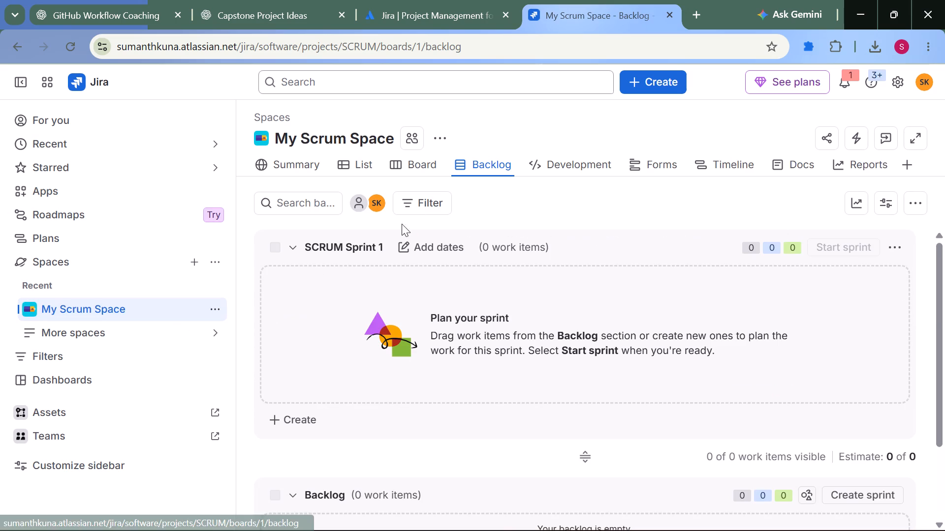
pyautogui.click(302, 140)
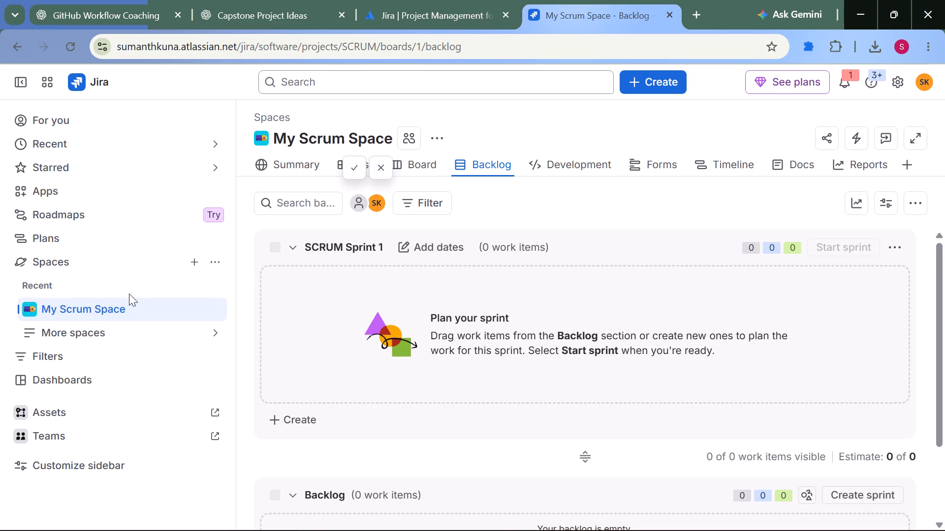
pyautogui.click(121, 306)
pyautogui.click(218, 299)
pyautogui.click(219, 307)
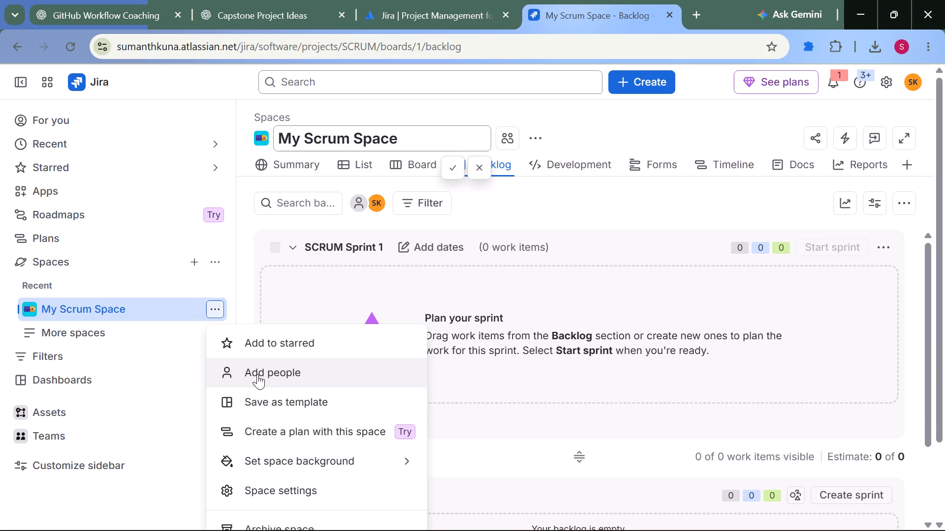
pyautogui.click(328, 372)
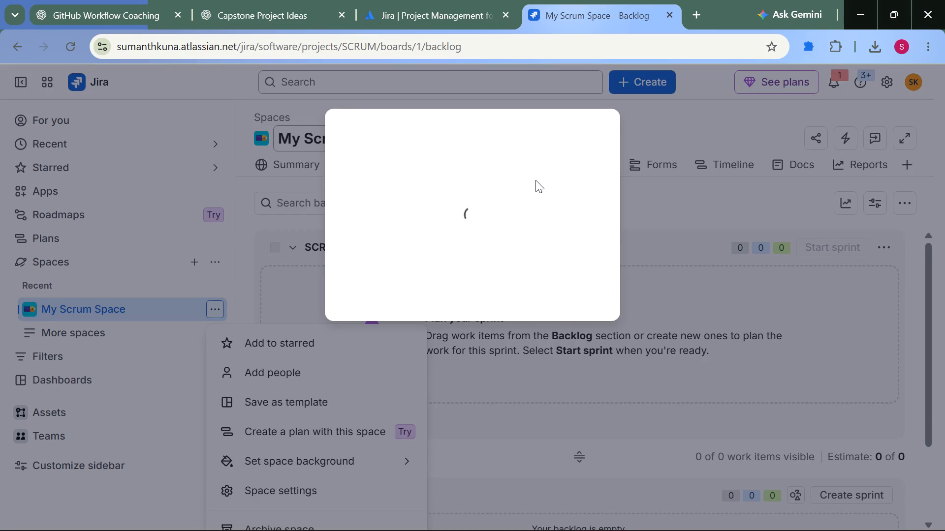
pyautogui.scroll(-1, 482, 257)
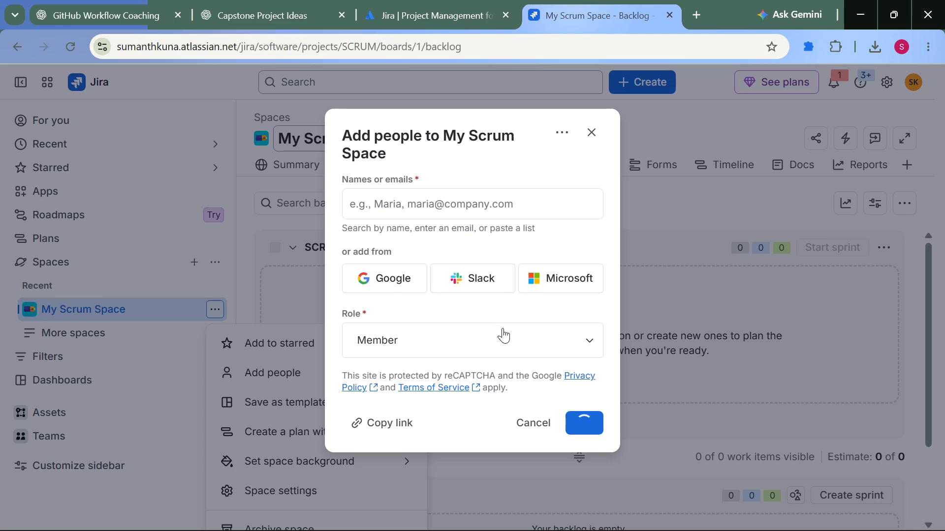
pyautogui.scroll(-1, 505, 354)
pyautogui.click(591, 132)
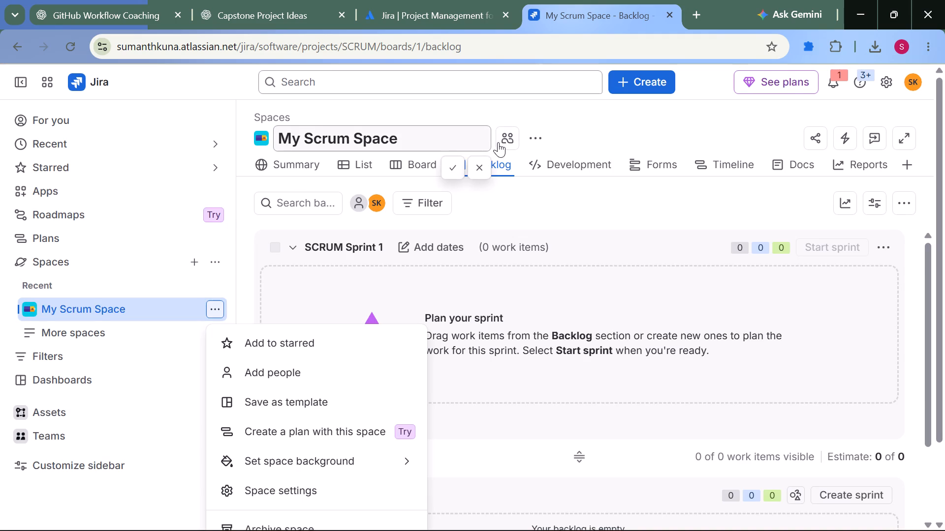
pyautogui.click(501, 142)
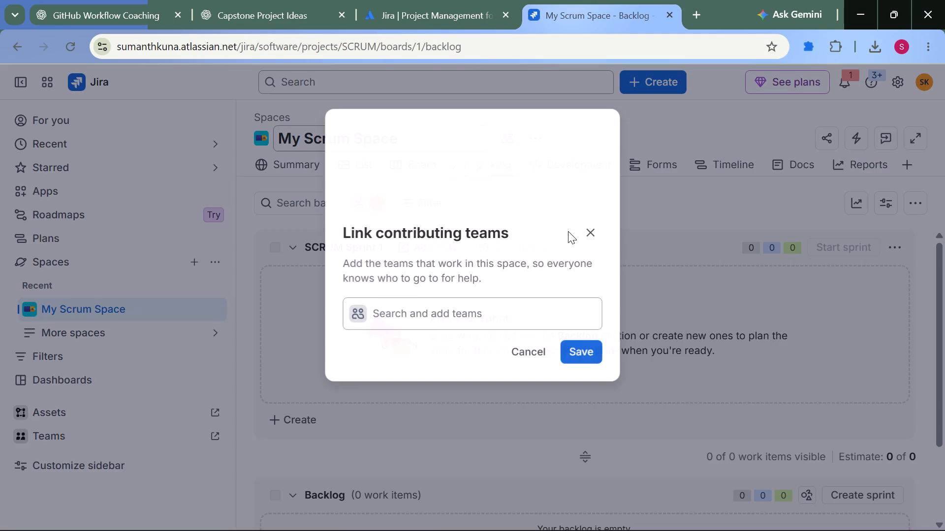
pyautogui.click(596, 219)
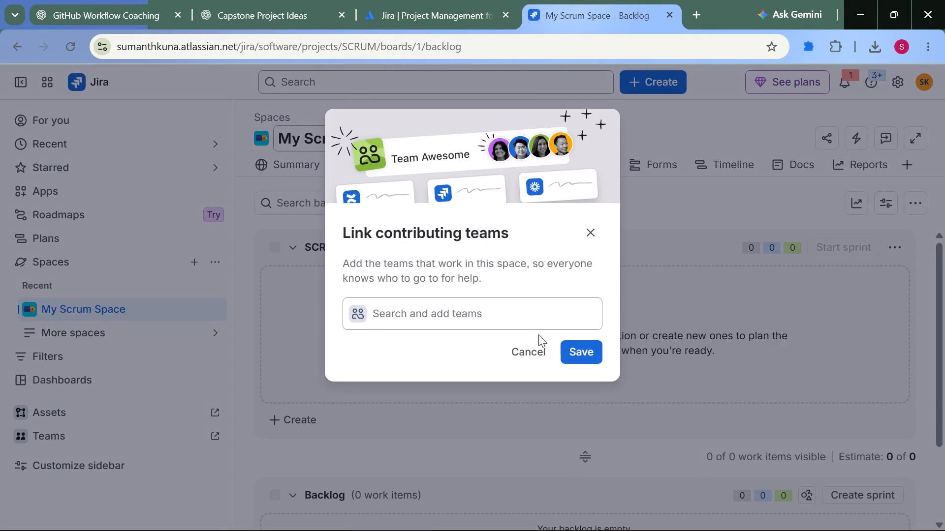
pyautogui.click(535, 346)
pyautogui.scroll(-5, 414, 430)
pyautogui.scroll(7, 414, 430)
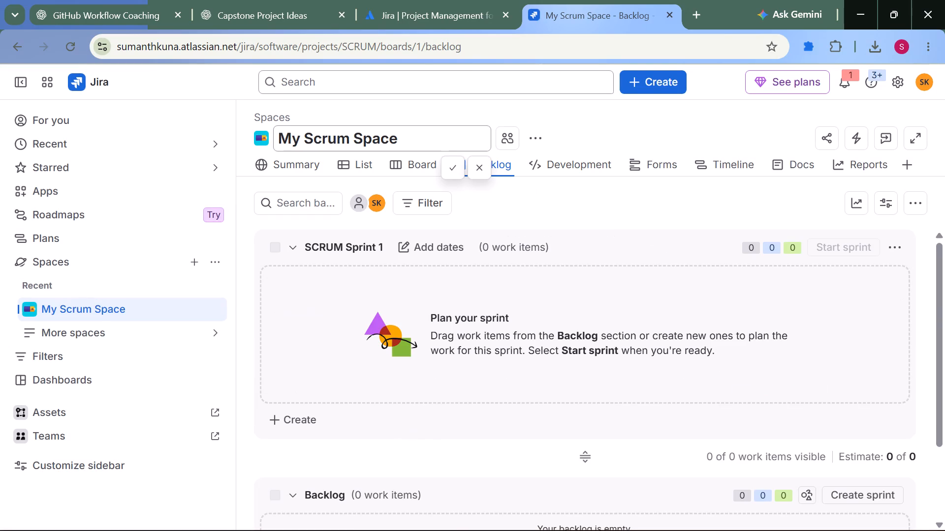
# Return to the first Chrome window, reload its Jira page and open the additional spaces.
pyautogui.click(599, 520)
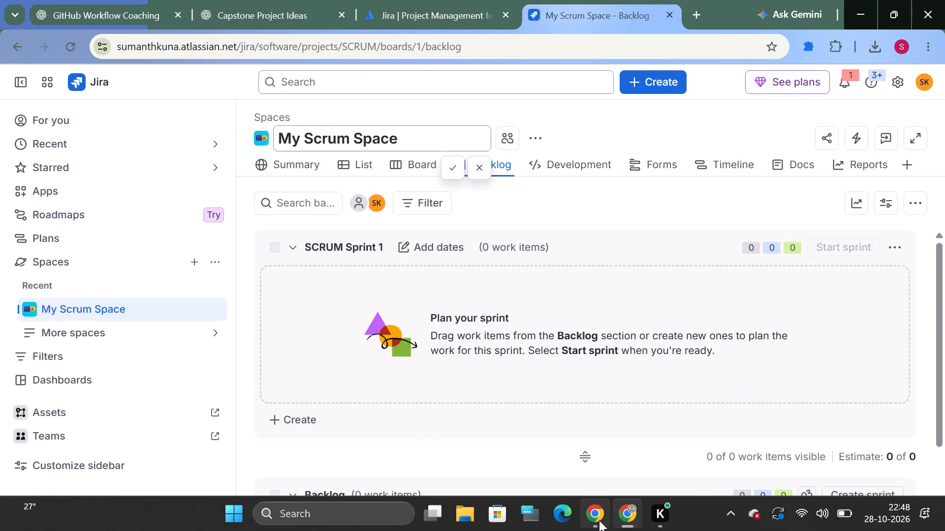
pyautogui.scroll(2, 177, 303)
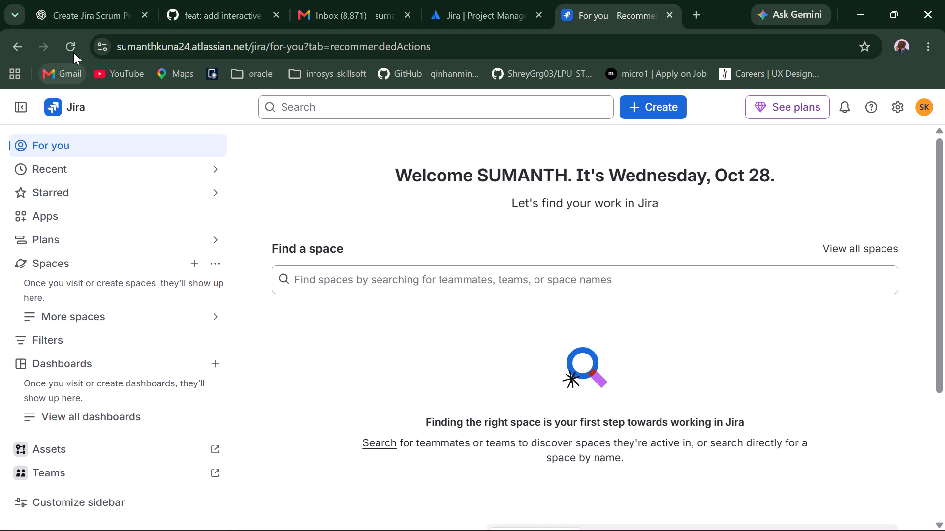
pyautogui.click(71, 47)
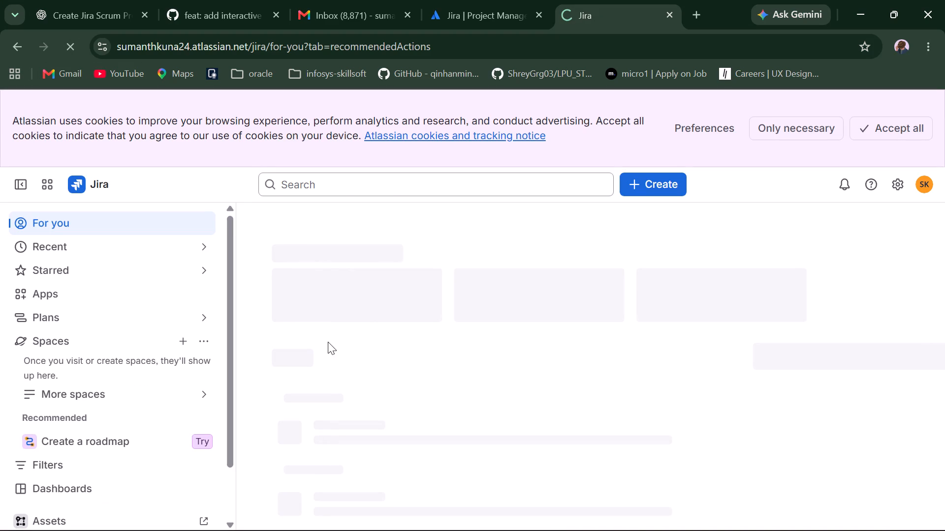
pyautogui.scroll(-1, 160, 374)
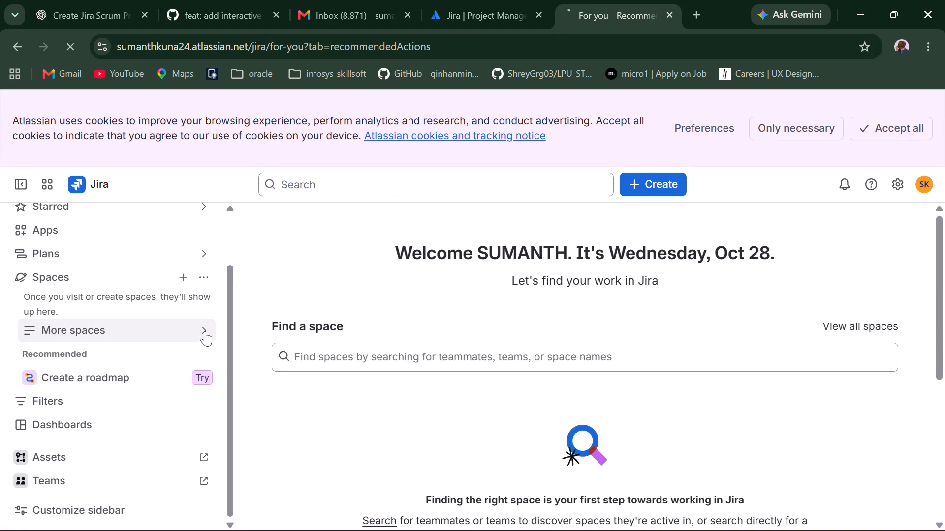
pyautogui.click(206, 337)
# Create the site's first space from the Scrum template.
pyautogui.scroll(-1, 129, 375)
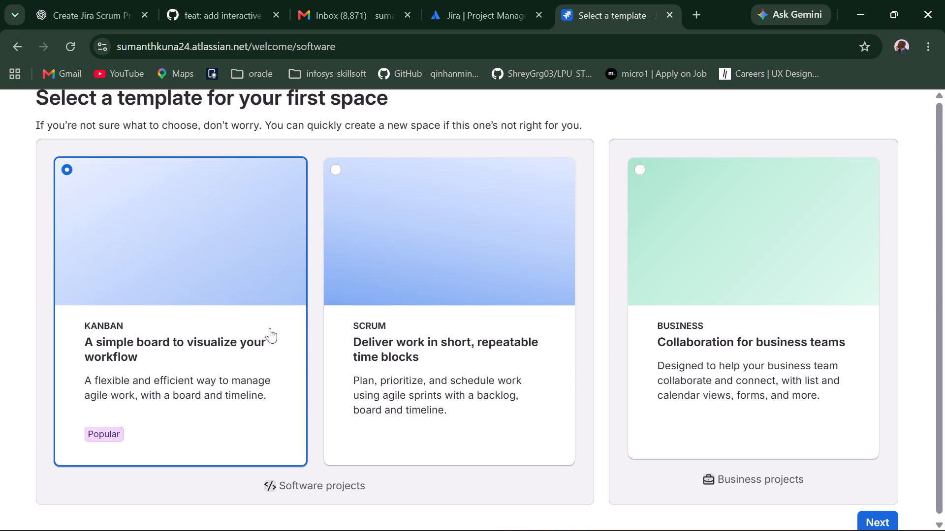
pyautogui.scroll(3, 307, 332)
pyautogui.scroll(2, 450, 345)
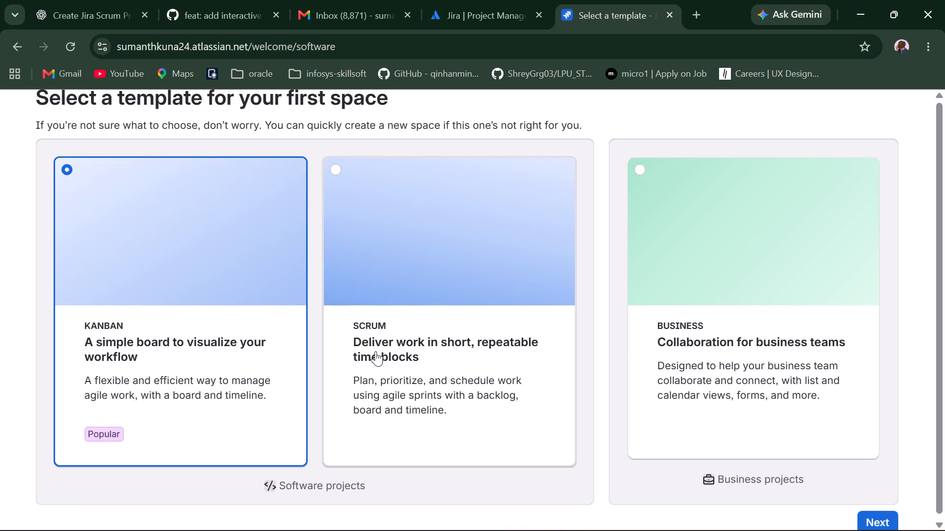
pyautogui.click(434, 395)
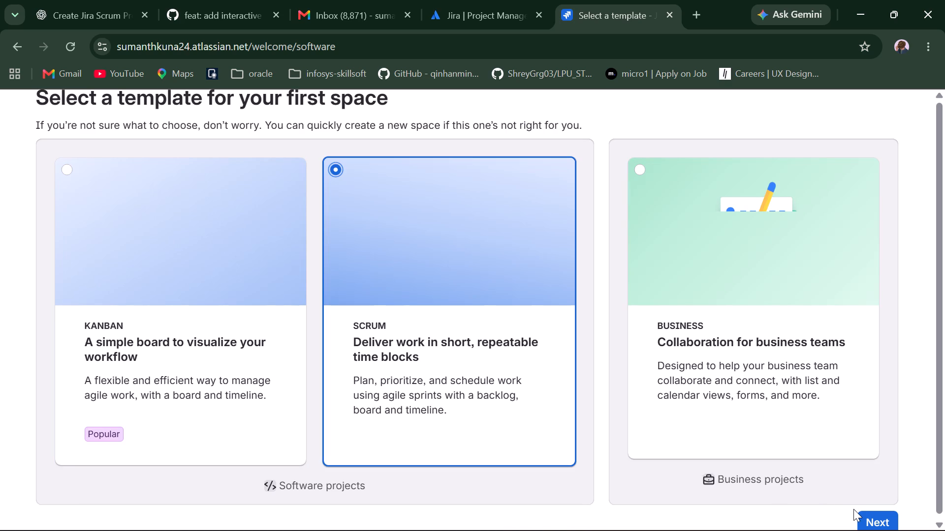
pyautogui.click(863, 517)
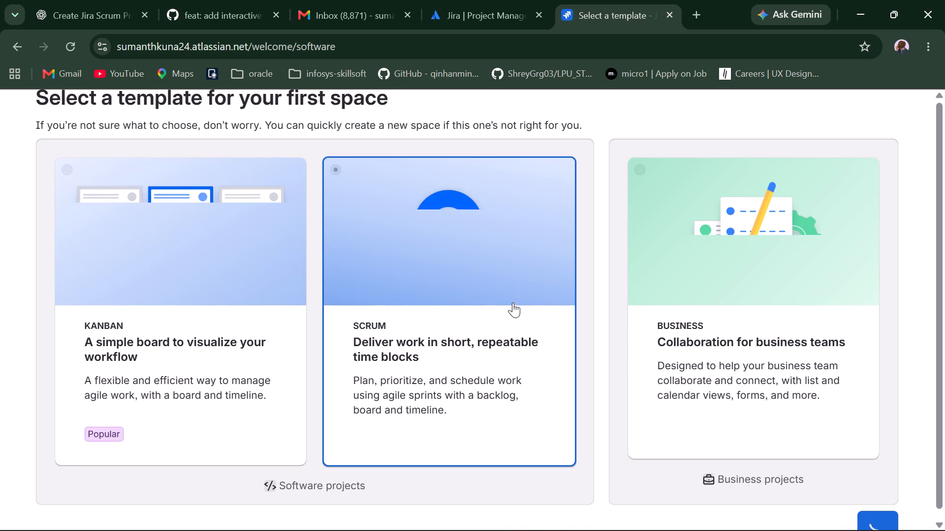
pyautogui.scroll(-1, 506, 298)
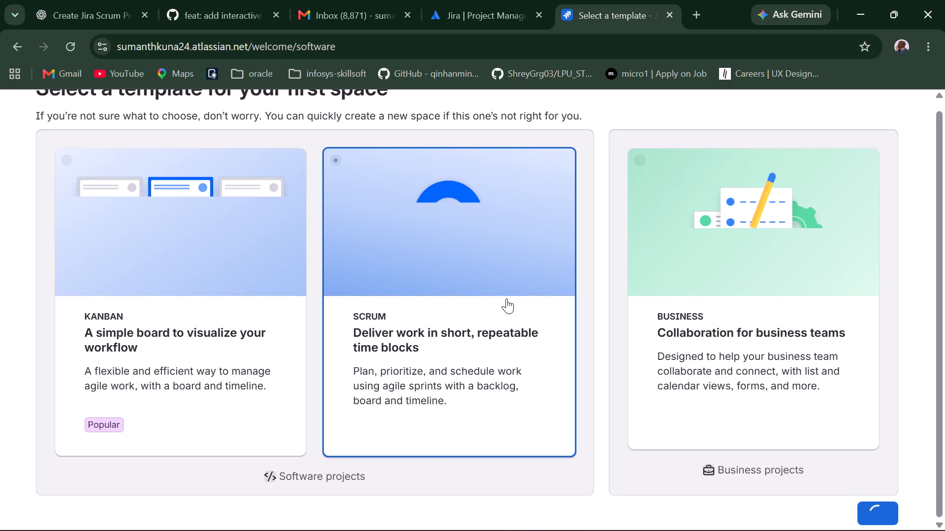
pyautogui.scroll(1, 506, 298)
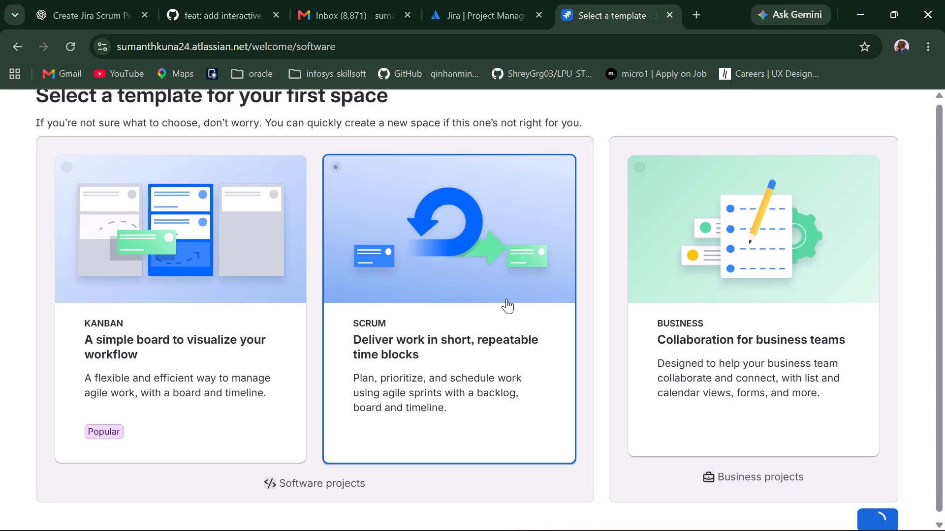
pyautogui.click(370, 42)
pyautogui.click(370, 42)
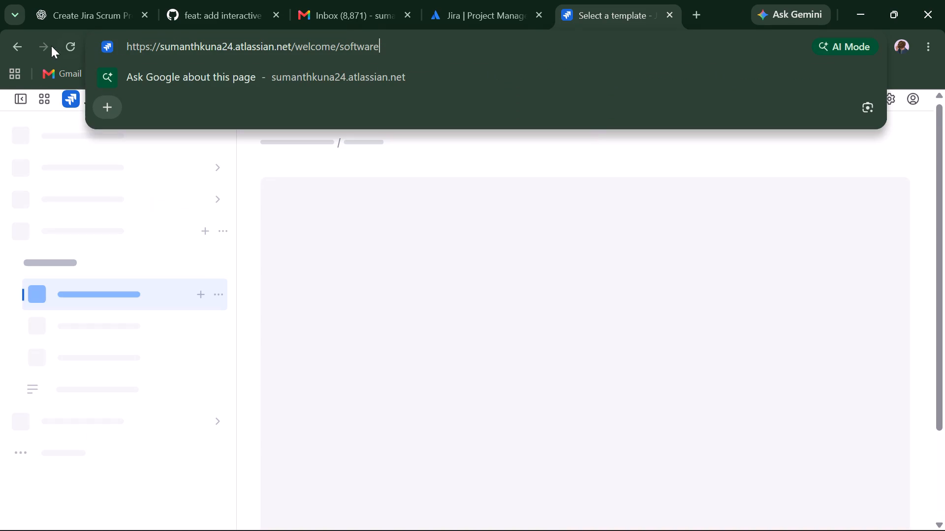
pyautogui.click(316, 279)
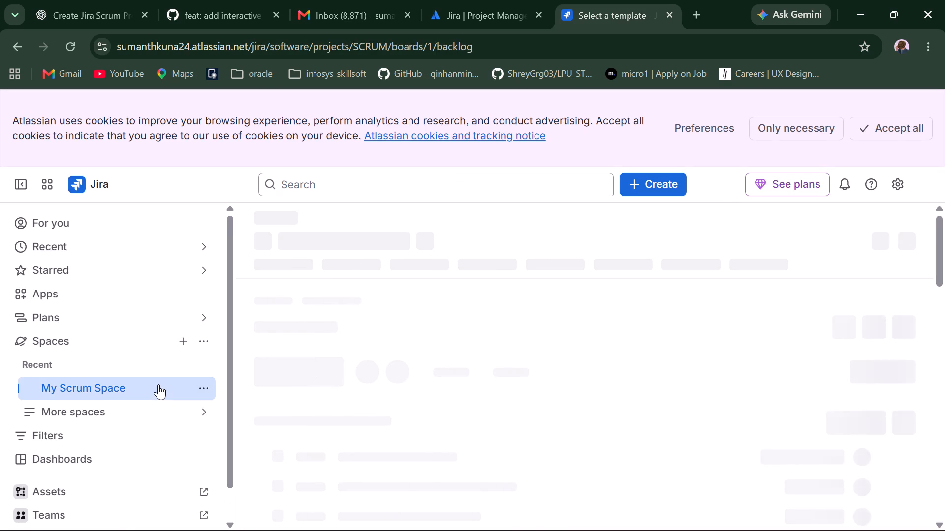
# Accept all cookies on the new Scrum space's page.
pyautogui.scroll(-1, 158, 384)
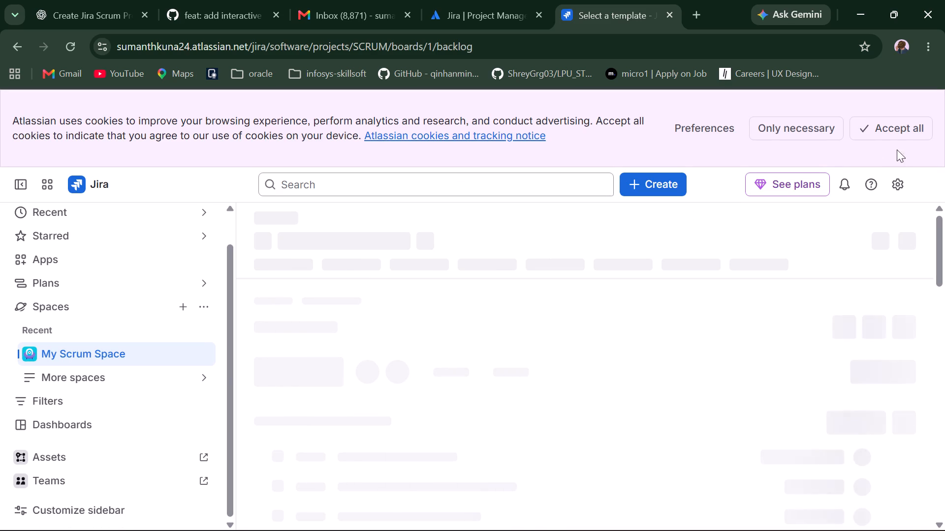
pyautogui.click(902, 135)
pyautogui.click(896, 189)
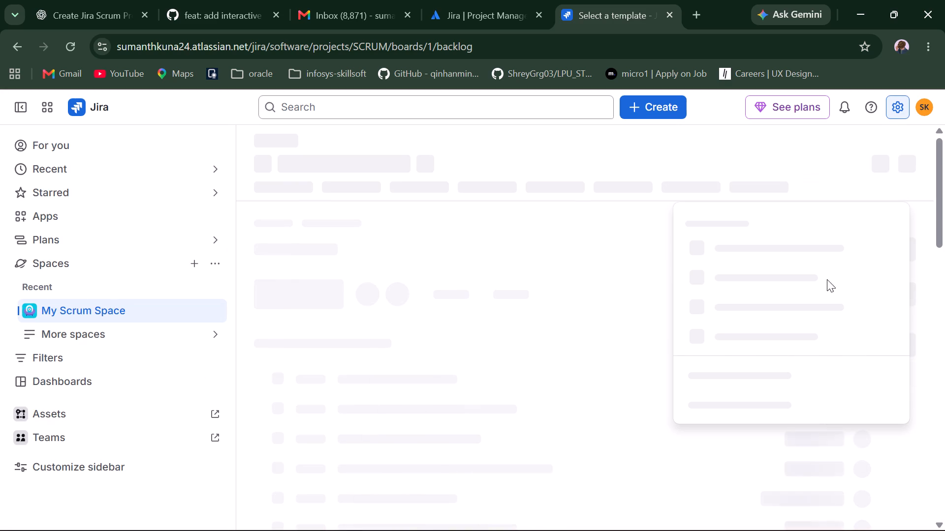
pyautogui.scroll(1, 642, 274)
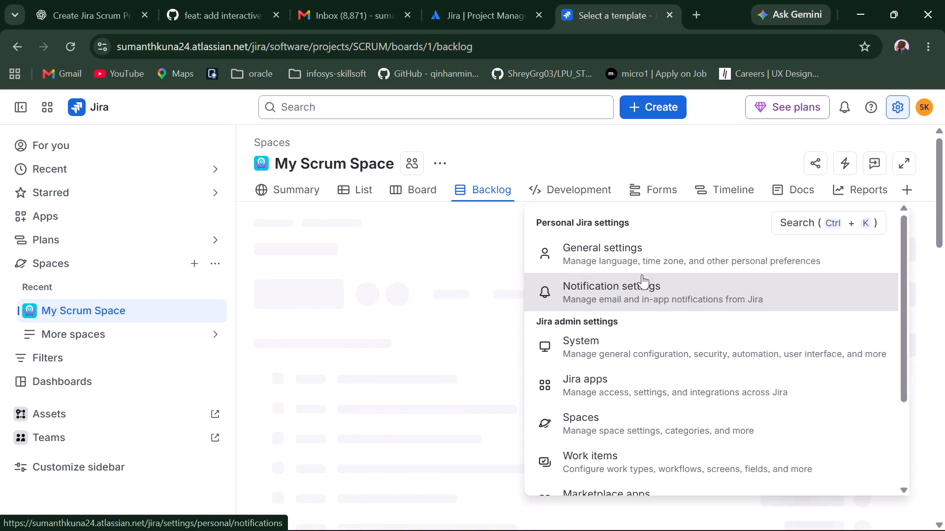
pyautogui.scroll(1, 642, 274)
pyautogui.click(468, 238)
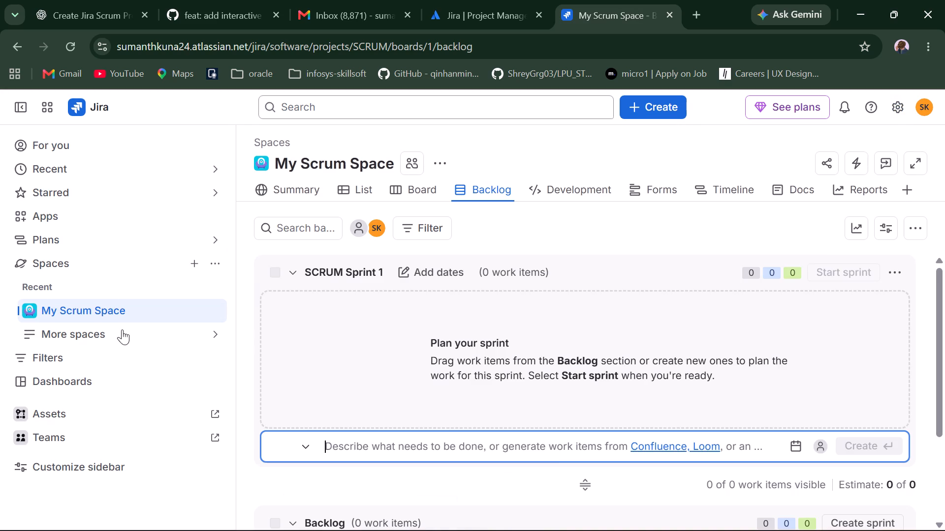
# Examine the backlog section of the new My Scrum Space.
pyautogui.scroll(-2, 364, 329)
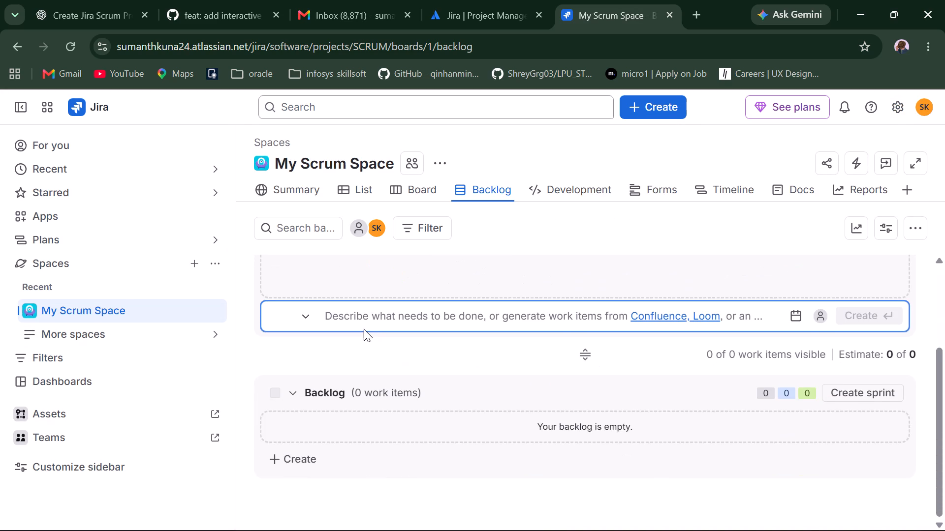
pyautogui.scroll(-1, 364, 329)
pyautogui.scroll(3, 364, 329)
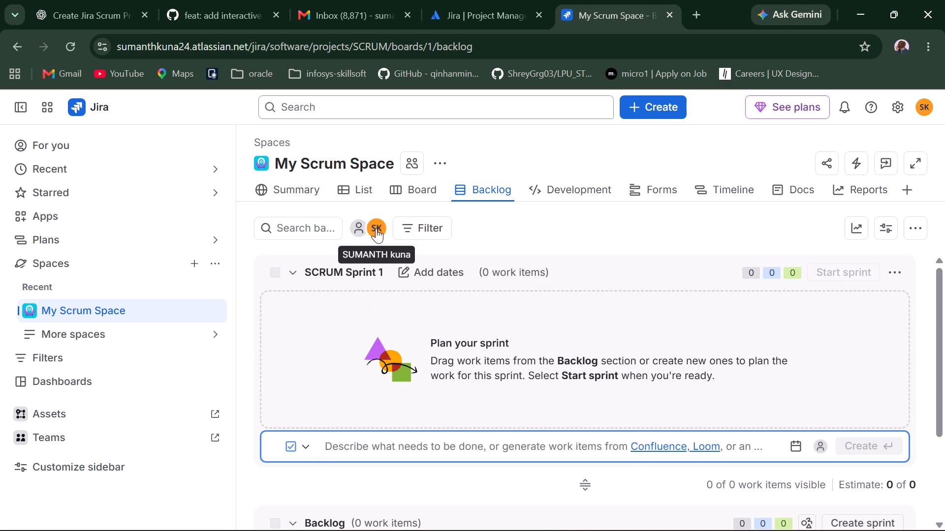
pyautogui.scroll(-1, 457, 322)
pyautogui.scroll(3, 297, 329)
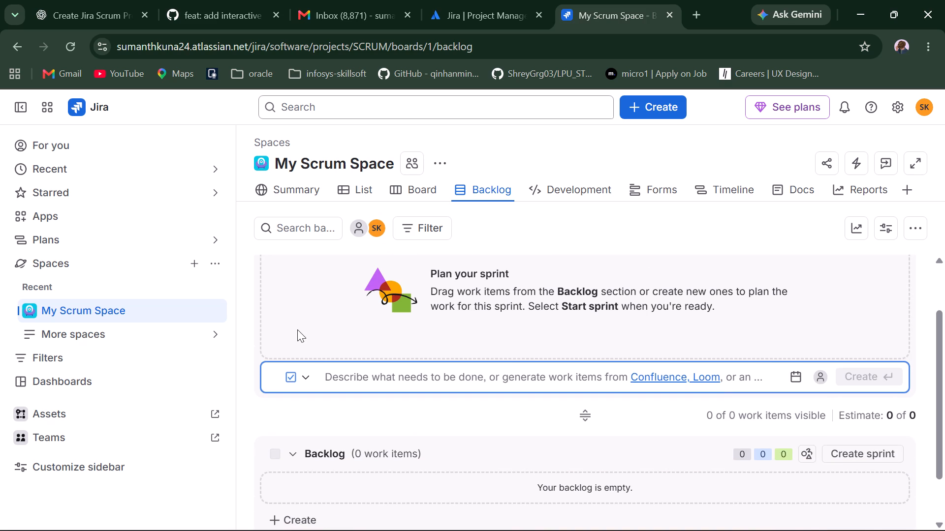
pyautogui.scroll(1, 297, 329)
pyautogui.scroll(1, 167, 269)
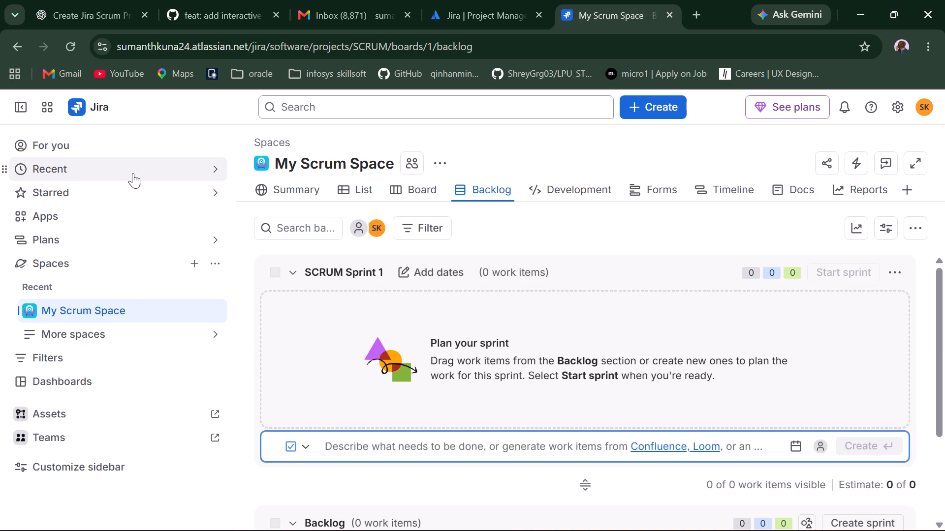
# Show the recently visited items in Jira.
pyautogui.click(133, 173)
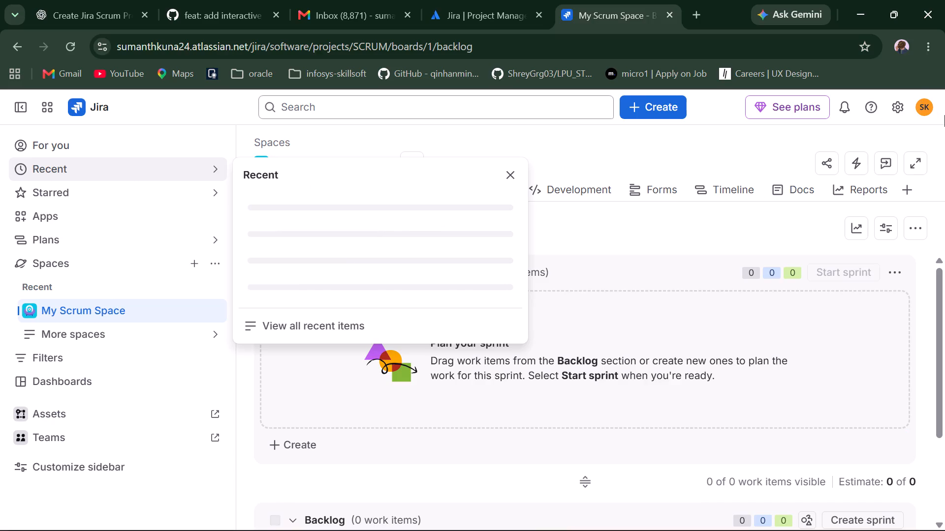
# Open the signed-in user's account options in Jira.
pyautogui.click(922, 112)
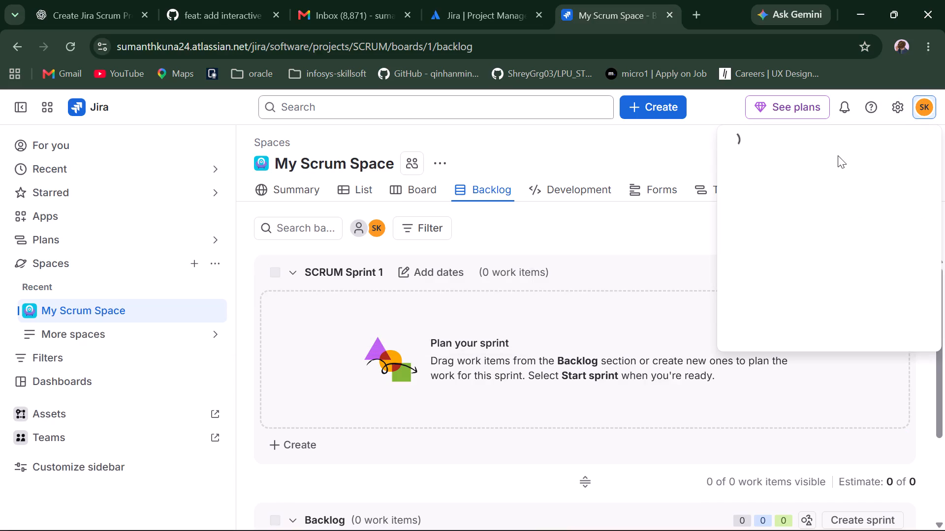
pyautogui.click(919, 110)
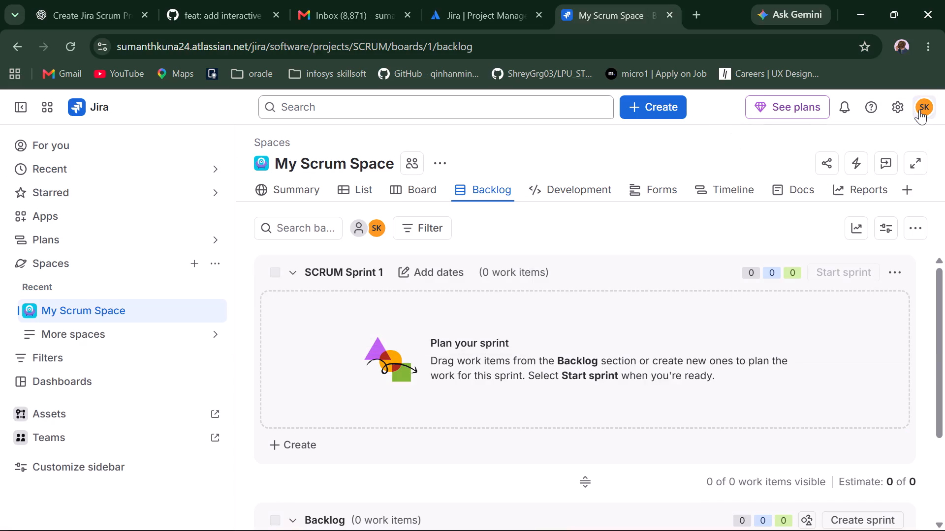
pyautogui.click(919, 110)
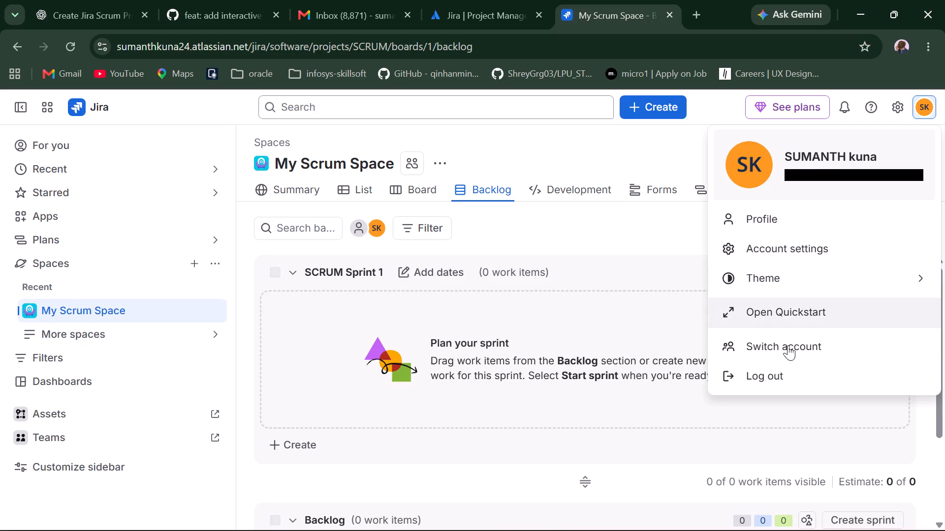
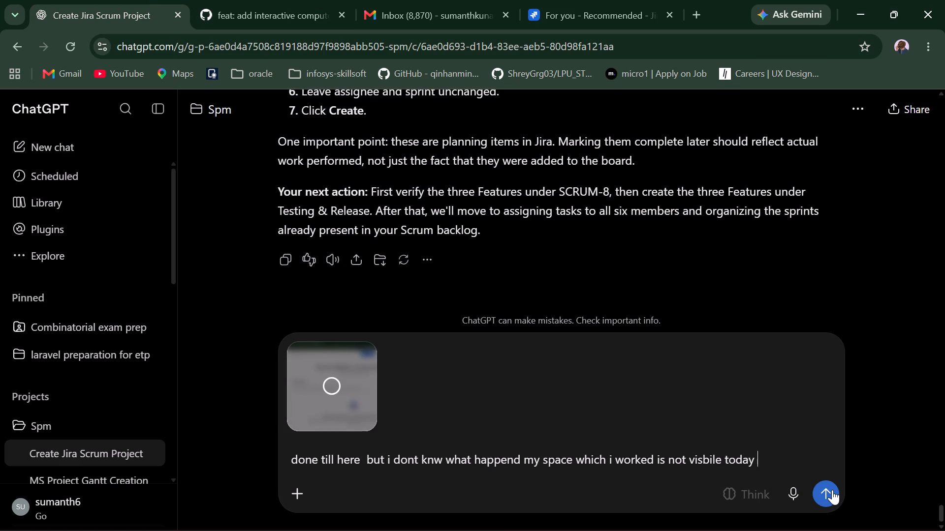
# Send the reply about the missing space together with the attached screenshot.
pyautogui.click(832, 490)
# Return to the open Jira site and check which account is signed in and the full site address.
pyautogui.click(547, 0)
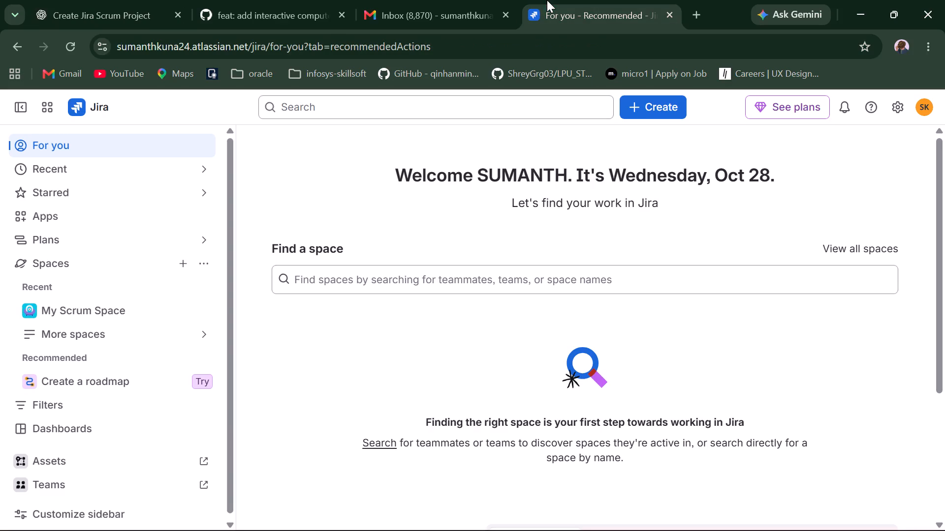
pyautogui.click(928, 108)
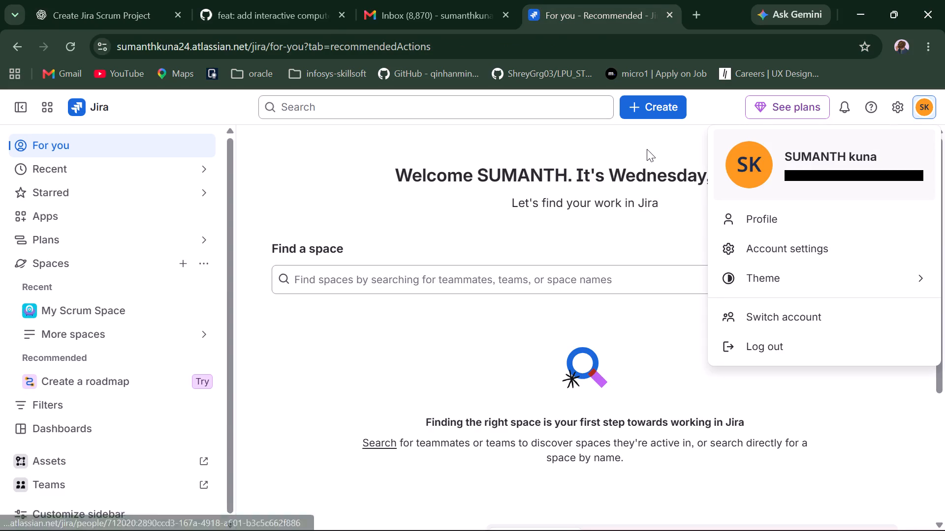
pyautogui.click(190, 47)
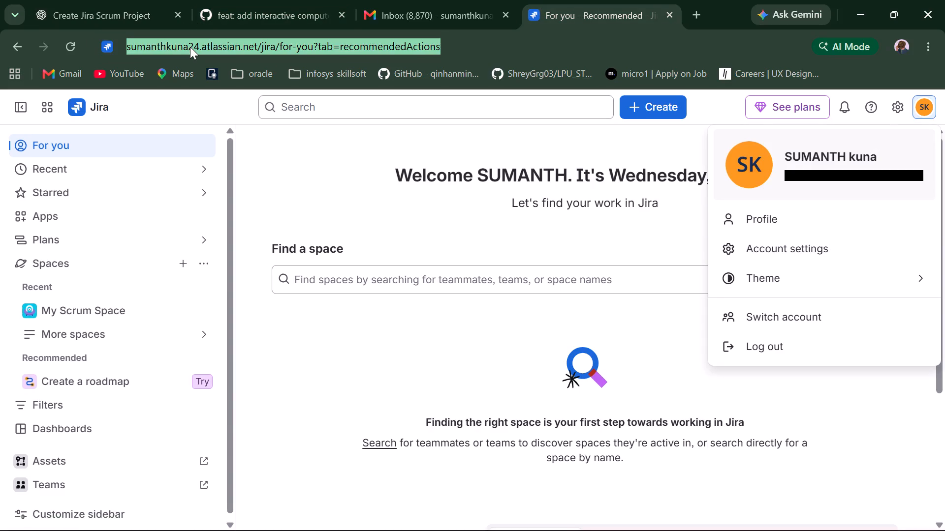
pyautogui.click(199, 43)
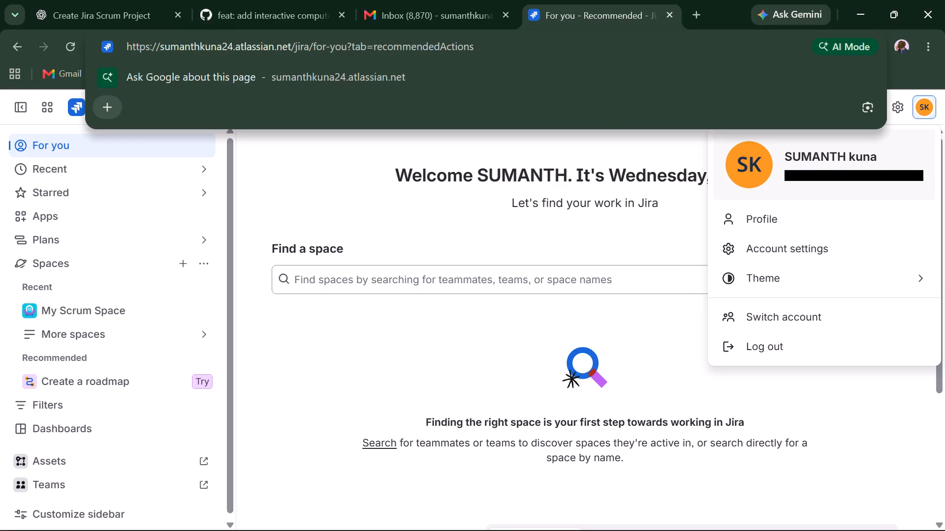
# Change the number in the Jira site's subdomain to 247 and load that site's For you page.
pyautogui.press('7')
pyautogui.press('Return')
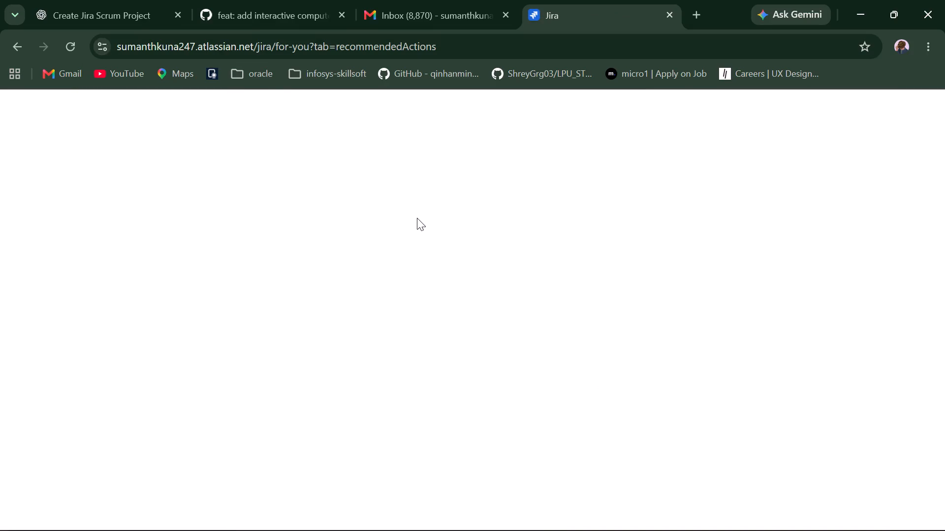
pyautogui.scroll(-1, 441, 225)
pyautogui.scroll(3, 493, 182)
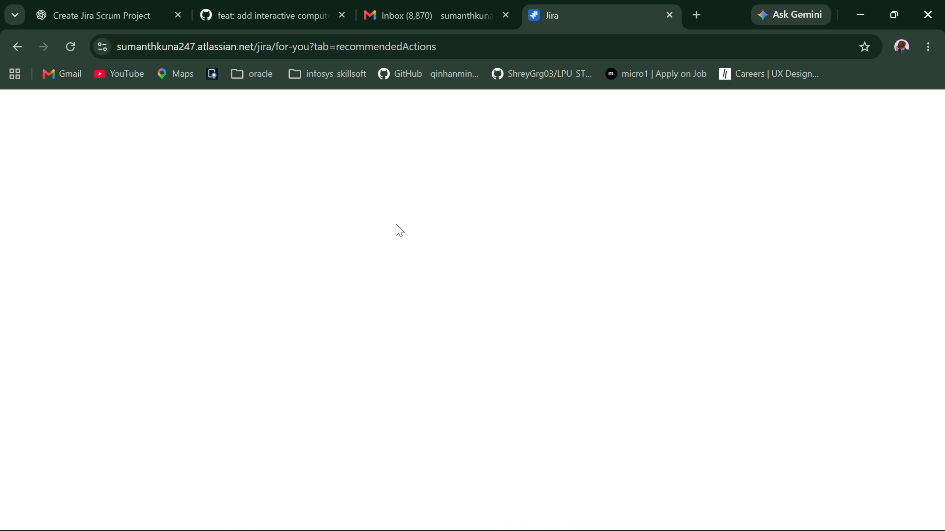
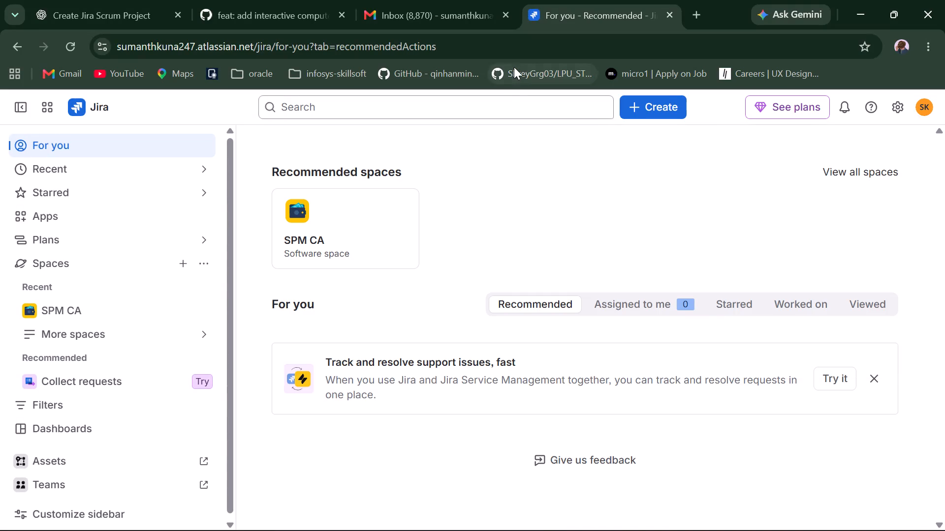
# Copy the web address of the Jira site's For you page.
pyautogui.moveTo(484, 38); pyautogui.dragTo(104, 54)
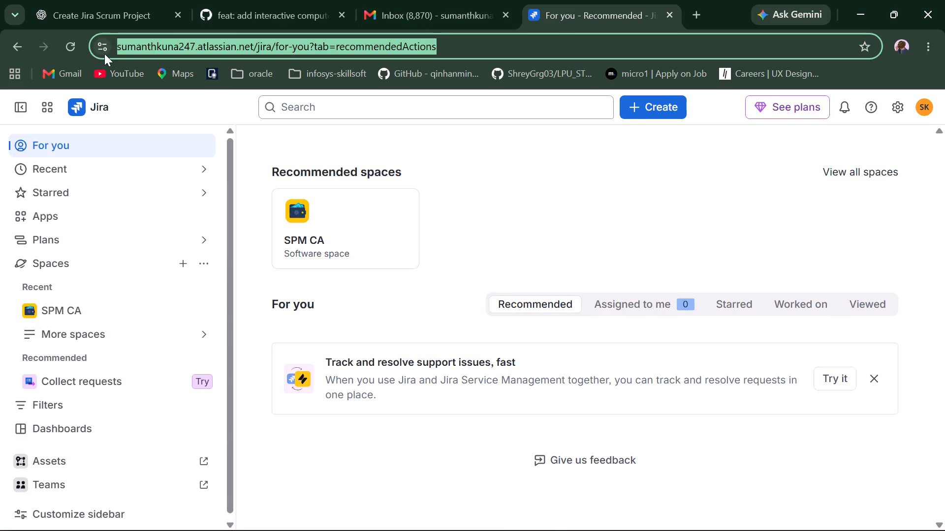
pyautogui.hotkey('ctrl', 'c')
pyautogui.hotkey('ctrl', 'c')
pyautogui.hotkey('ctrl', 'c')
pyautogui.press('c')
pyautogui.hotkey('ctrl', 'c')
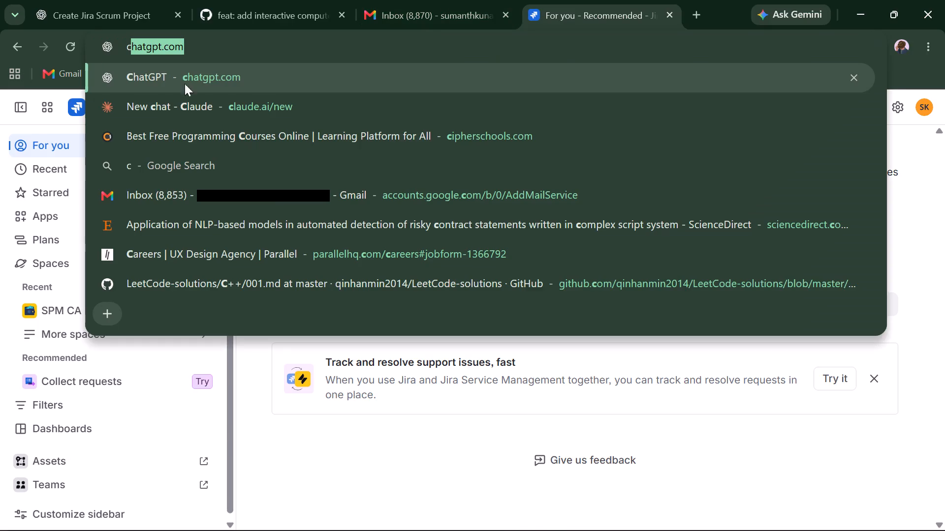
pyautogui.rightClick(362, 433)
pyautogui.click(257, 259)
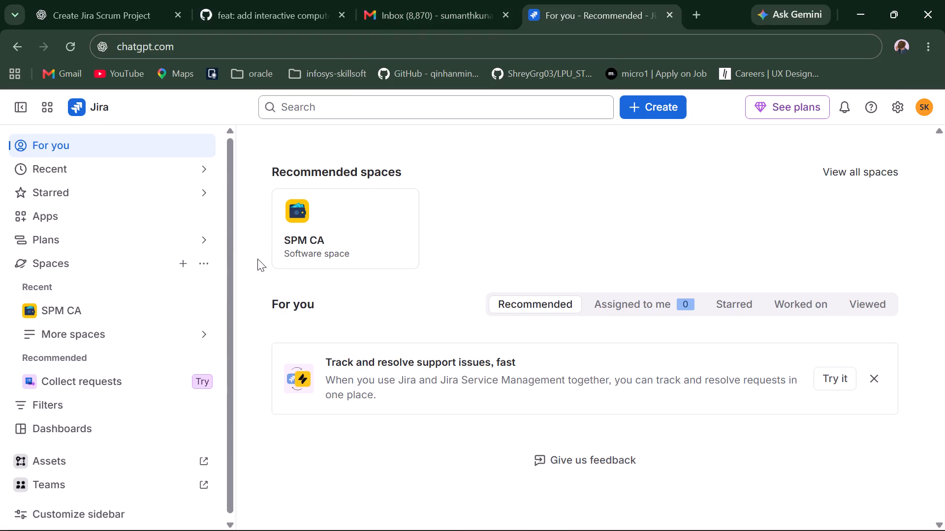
# Open the SPM CA space and copy the full web address of its board page.
pyautogui.click(106, 308)
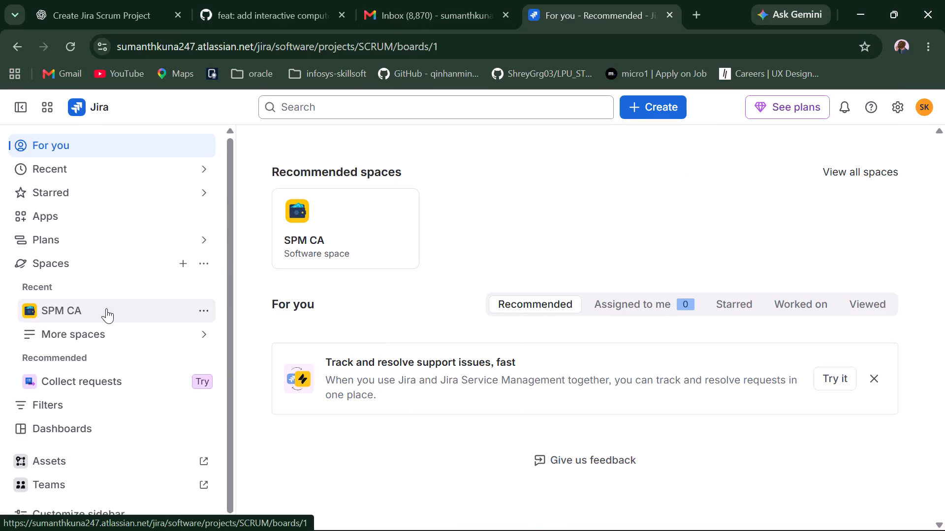
pyautogui.click(478, 48)
pyautogui.click(478, 48)
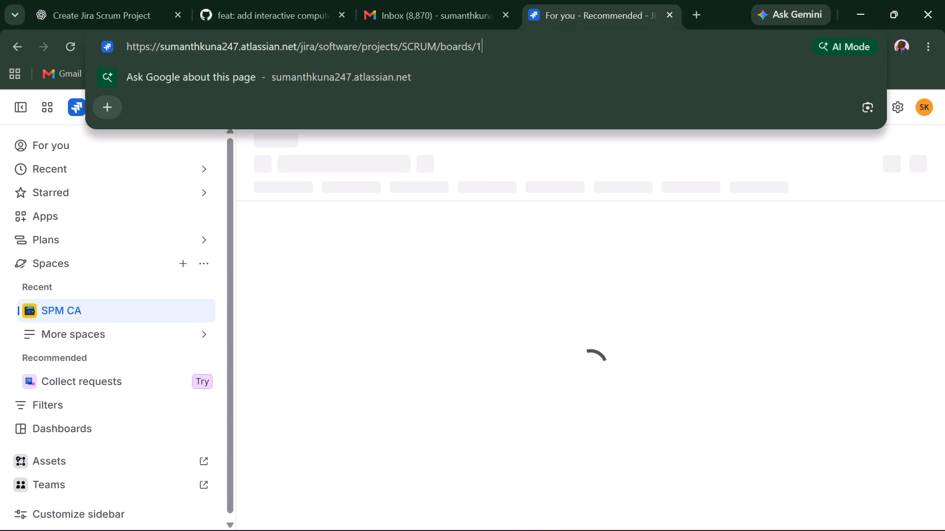
pyautogui.hotkey('ctrl', 'a')
pyautogui.hotkey('ctrl', 'c')
pyautogui.hotkey('ctrl', 'c')
pyautogui.hotkey('ctrl', 'c')
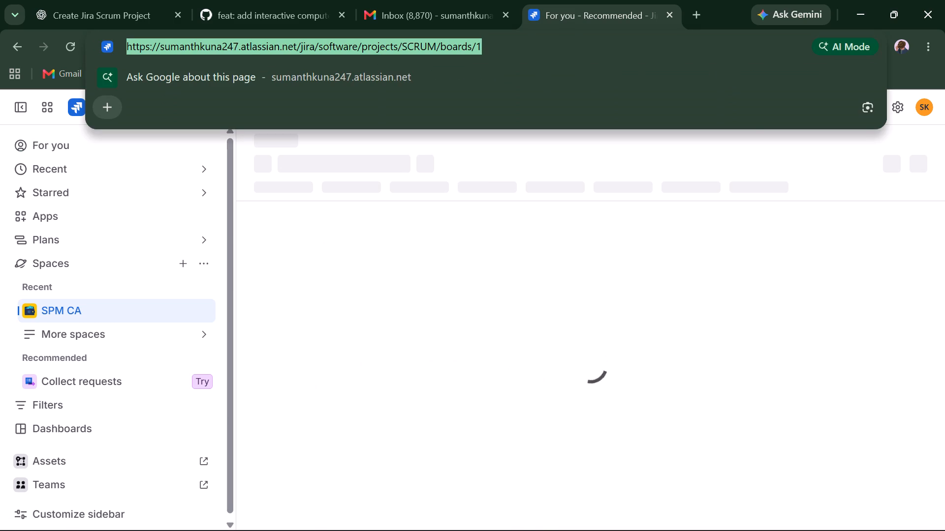
pyautogui.click(491, 355)
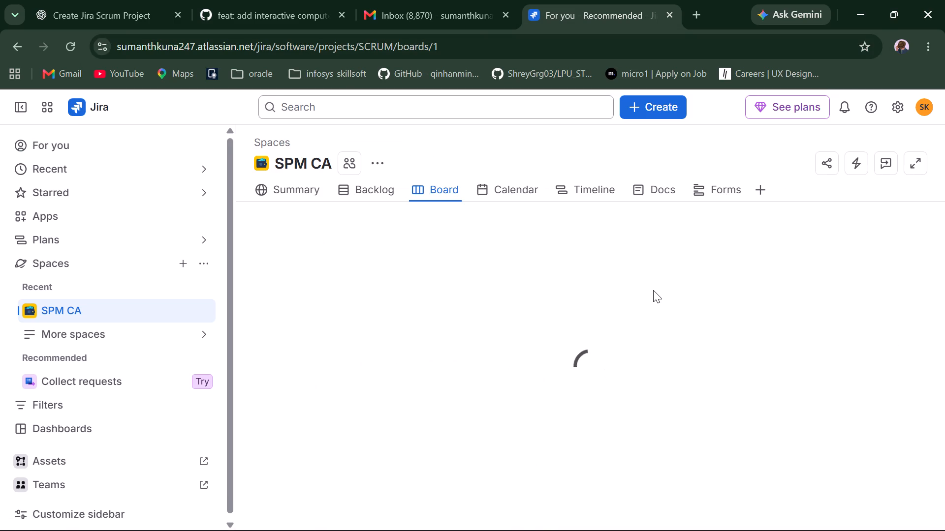
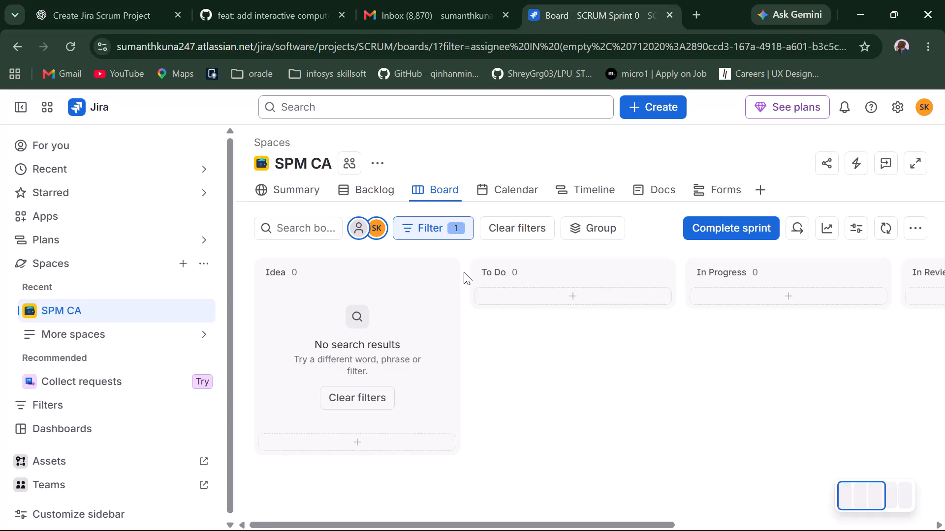
# Open the SPM CA backlog and look through its work items and sprints.
pyautogui.click(380, 196)
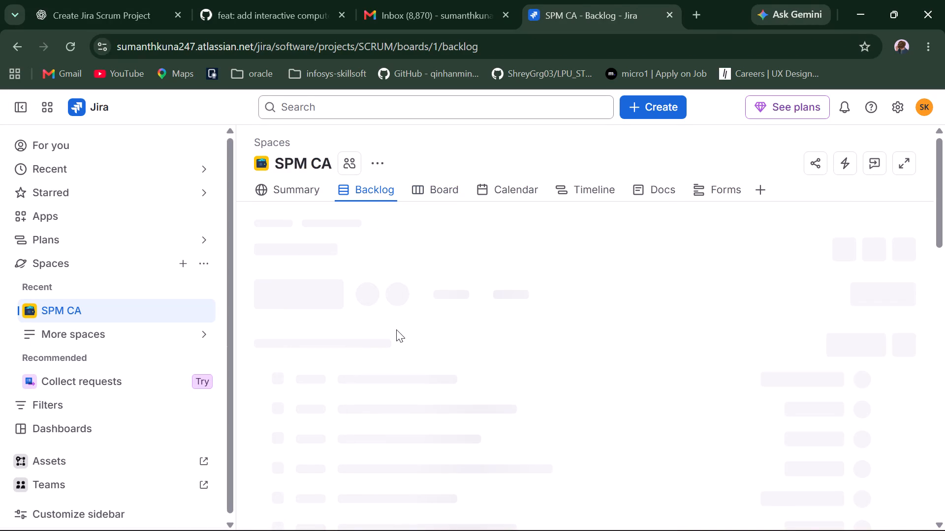
pyautogui.scroll(-3, 423, 468)
pyautogui.scroll(1, 423, 468)
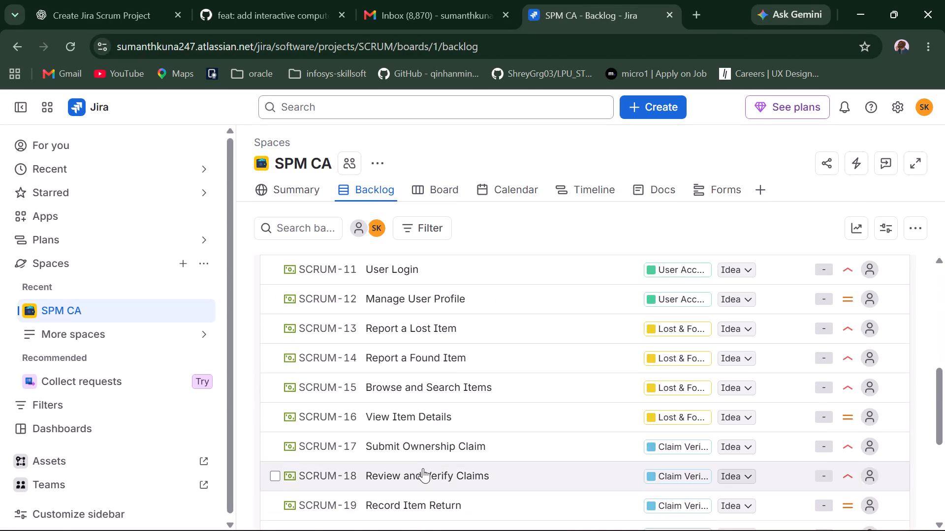
pyautogui.scroll(1, 423, 468)
pyautogui.scroll(-2, 423, 468)
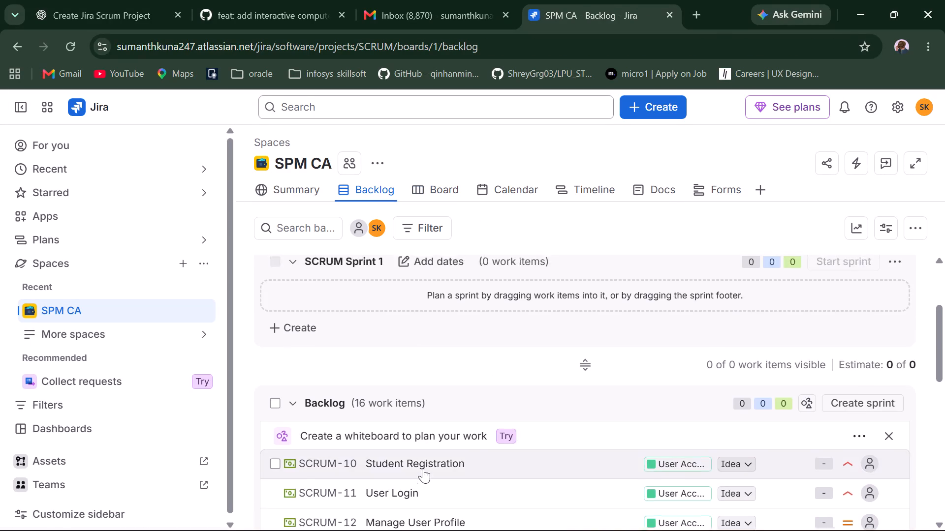
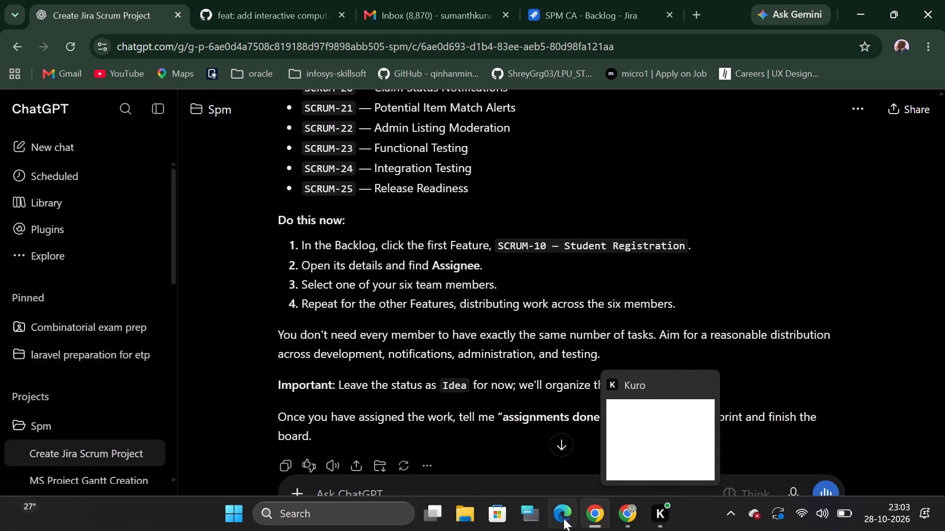
# Switch to the SPM CA backlog in Jira and assign SCRUM-10, SCRUM-11 and SCRUM-12 to the team member with the K avatar.
pyautogui.click(554, 1)
pyautogui.scroll(2, 574, 409)
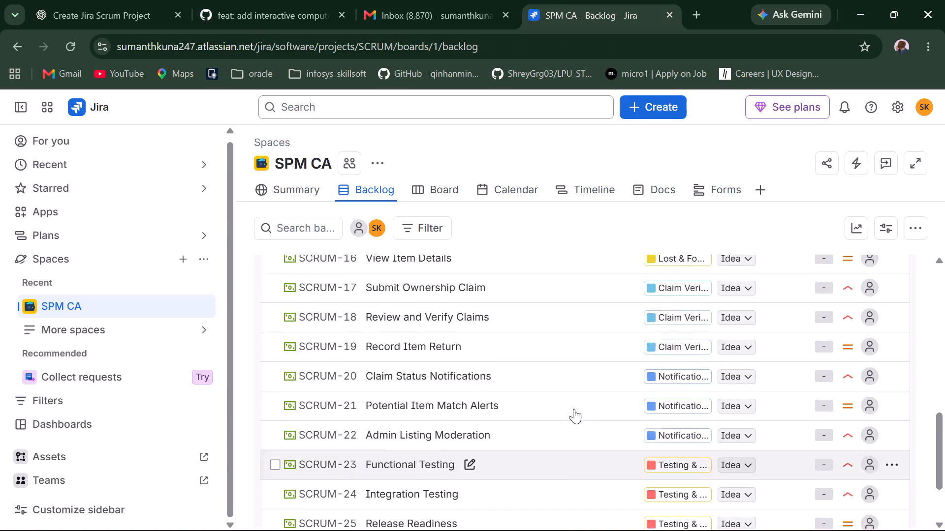
pyautogui.scroll(4, 574, 409)
pyautogui.scroll(-1, 782, 446)
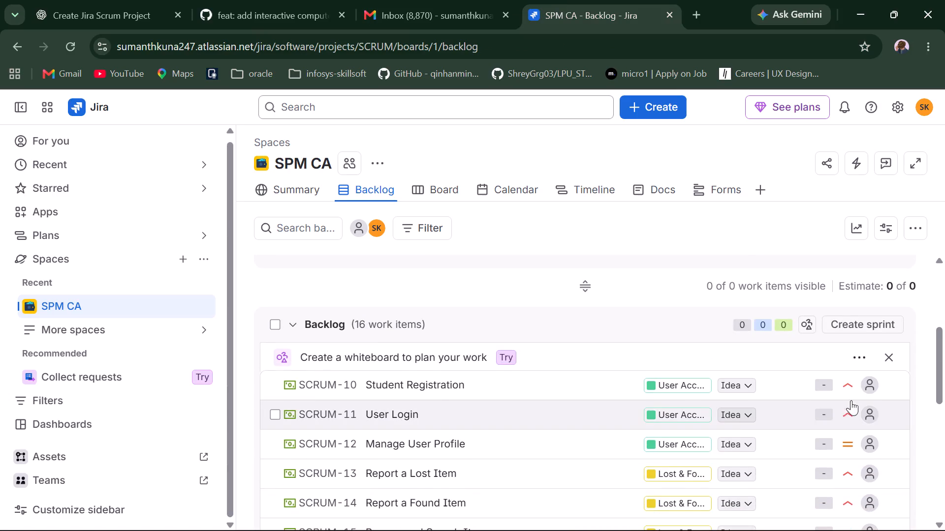
pyautogui.click(866, 389)
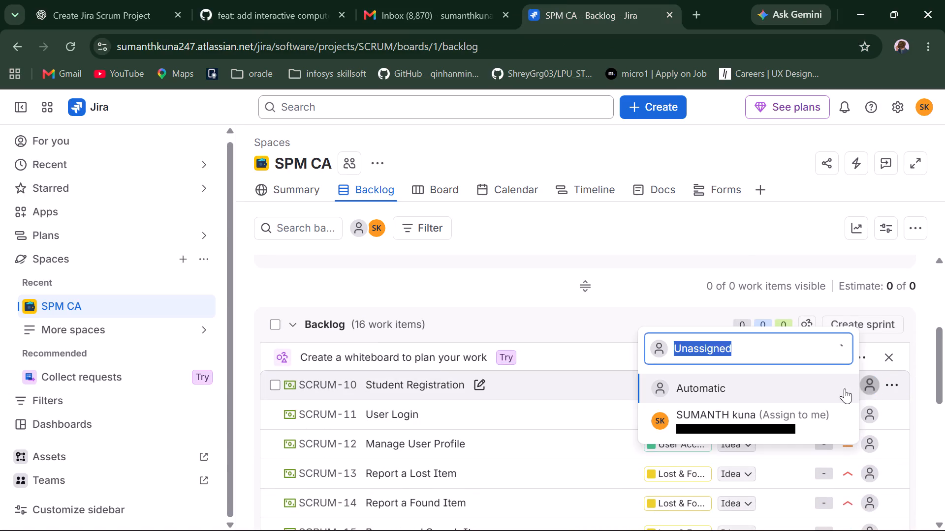
pyautogui.scroll(-1, 775, 415)
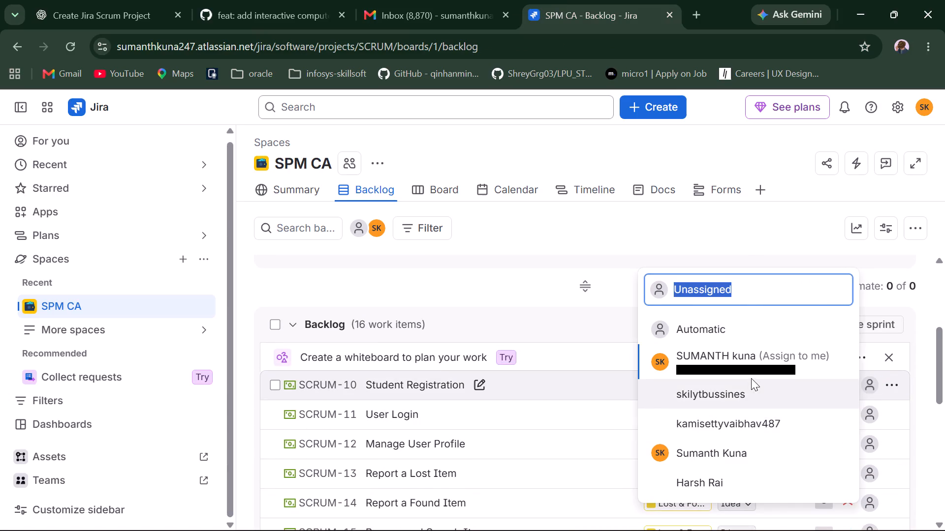
pyautogui.click(739, 416)
pyautogui.scroll(-1, 731, 393)
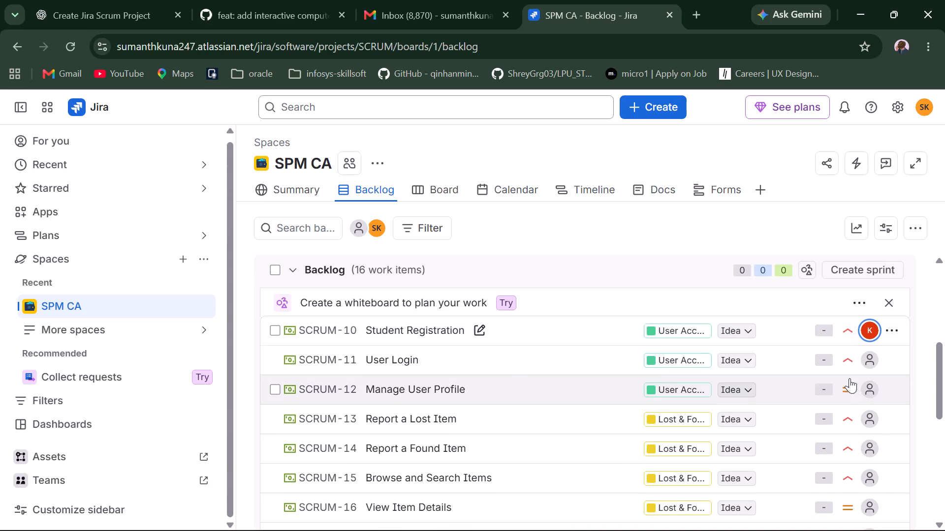
pyautogui.click(866, 363)
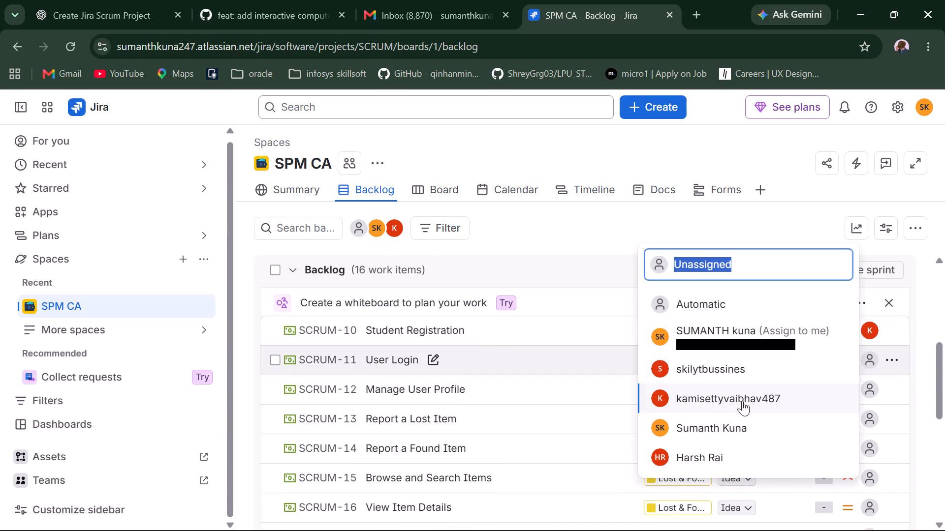
pyautogui.click(718, 391)
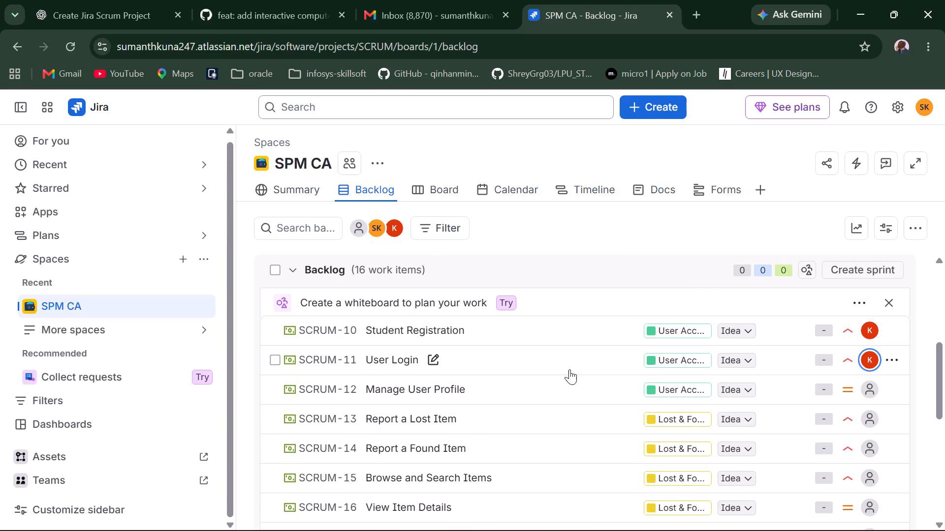
pyautogui.scroll(-2, 556, 376)
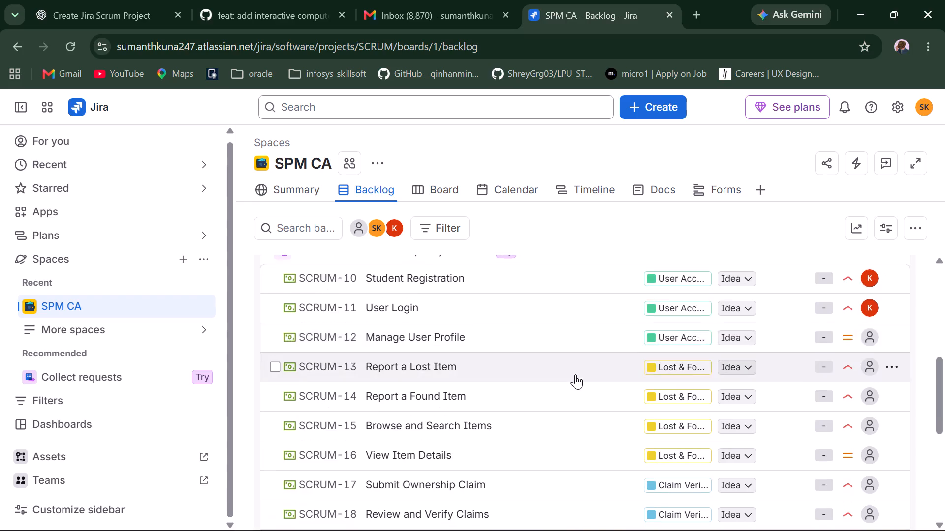
pyautogui.click(873, 335)
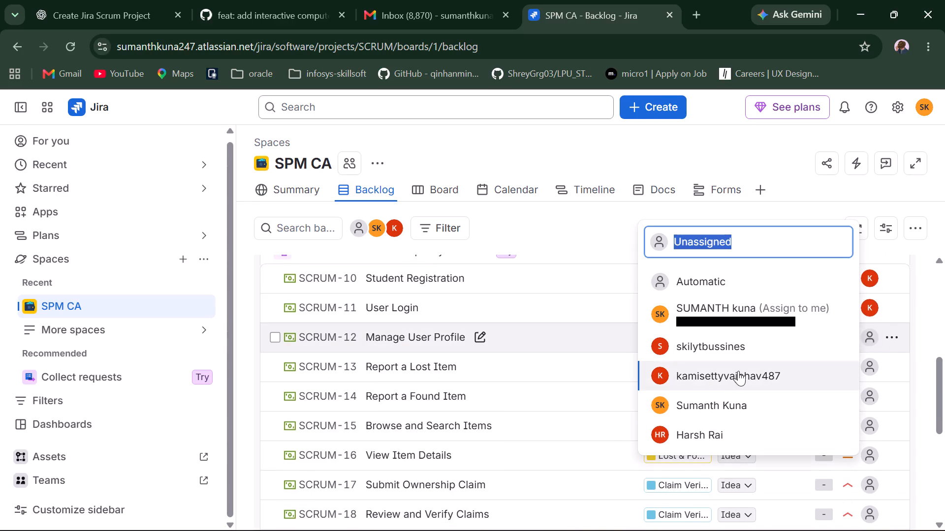
pyautogui.click(738, 371)
# Assign SCRUM-13 Report a Lost Item, SCRUM-14 Report a Found Item and SCRUM-15 Browse and Search Items to team member HR.
pyautogui.scroll(-1, 478, 364)
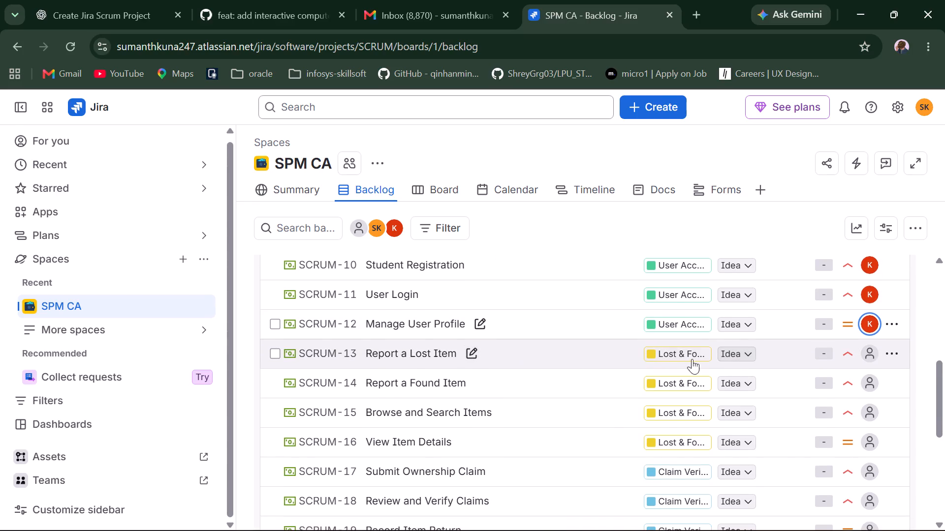
pyautogui.click(877, 351)
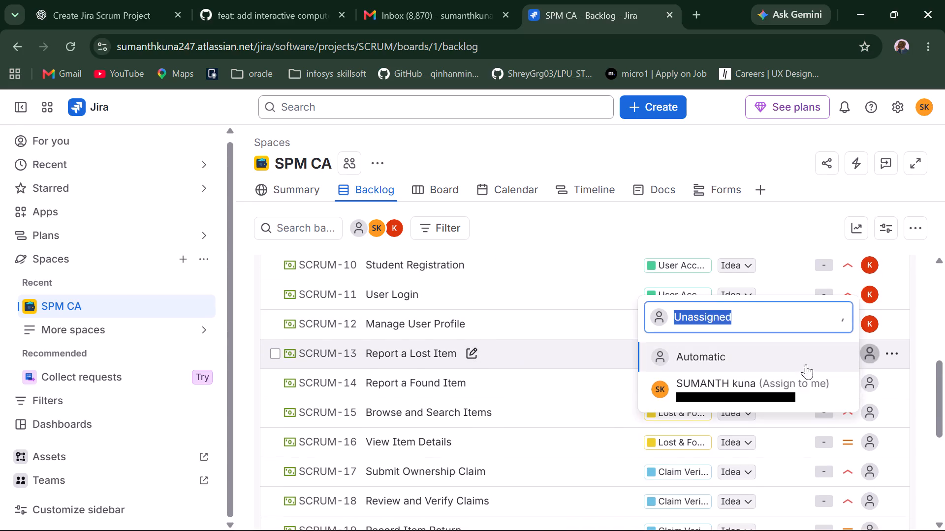
pyautogui.click(709, 445)
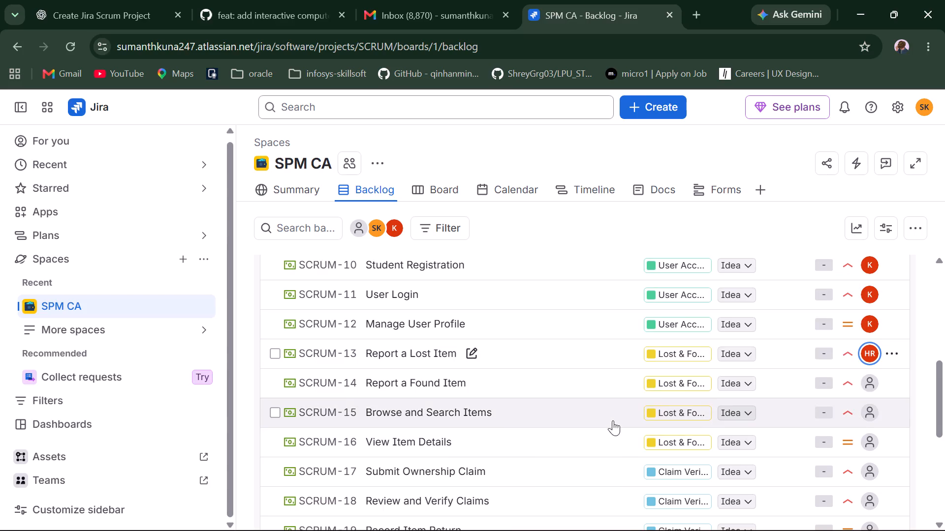
pyautogui.click(873, 386)
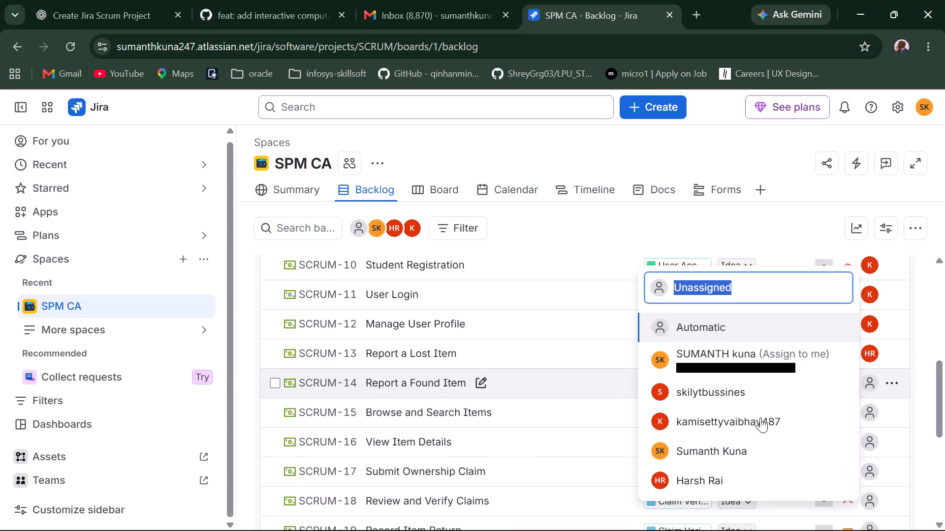
pyautogui.click(704, 479)
pyautogui.scroll(-1, 517, 412)
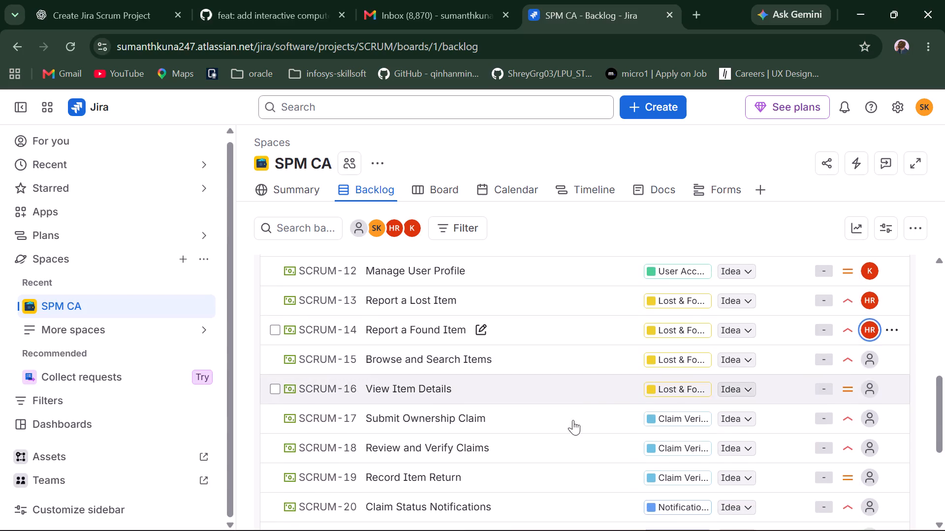
pyautogui.scroll(1, 736, 415)
pyautogui.click(869, 402)
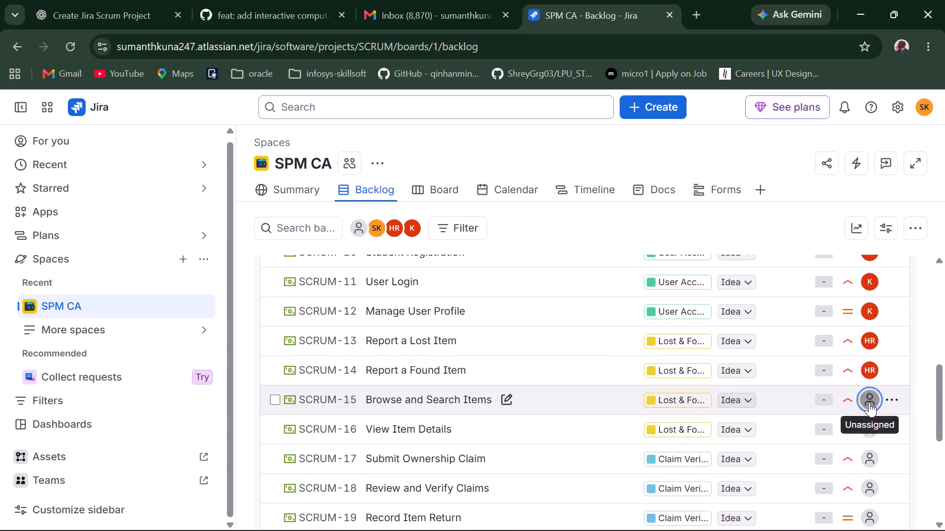
pyautogui.scroll(-1, 755, 433)
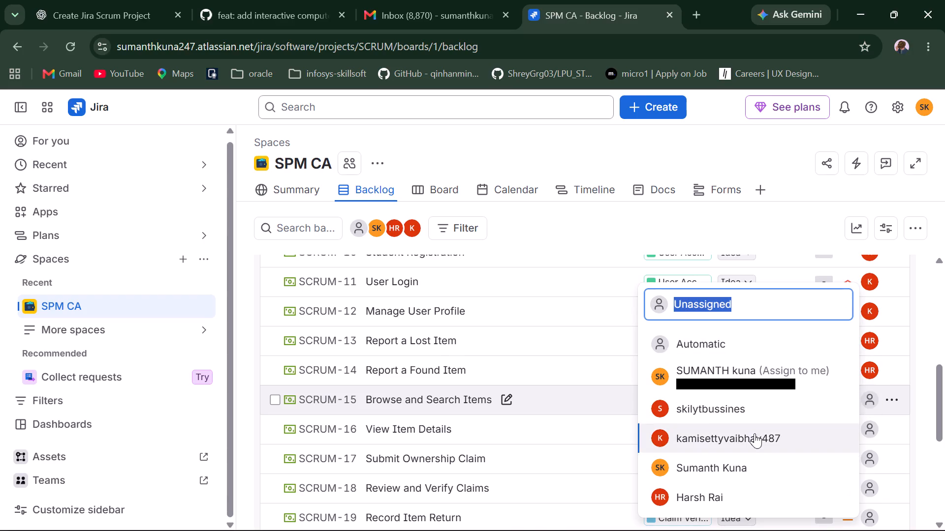
pyautogui.click(724, 493)
# Assign SCRUM-16 View Item Details, SCRUM-17 Submit Ownership Claim and SCRUM-18 Review and Verify Claims to the team member with the S avatar.
pyautogui.scroll(-1, 567, 420)
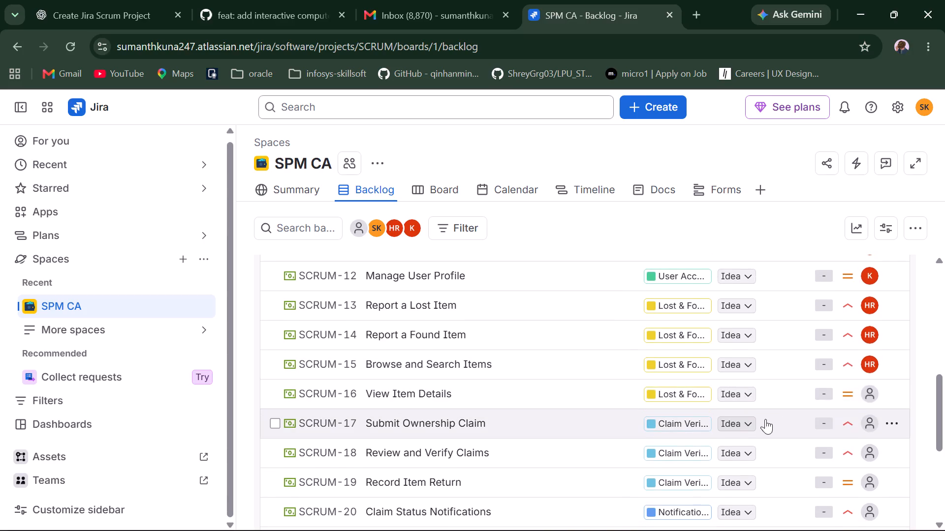
pyautogui.click(871, 392)
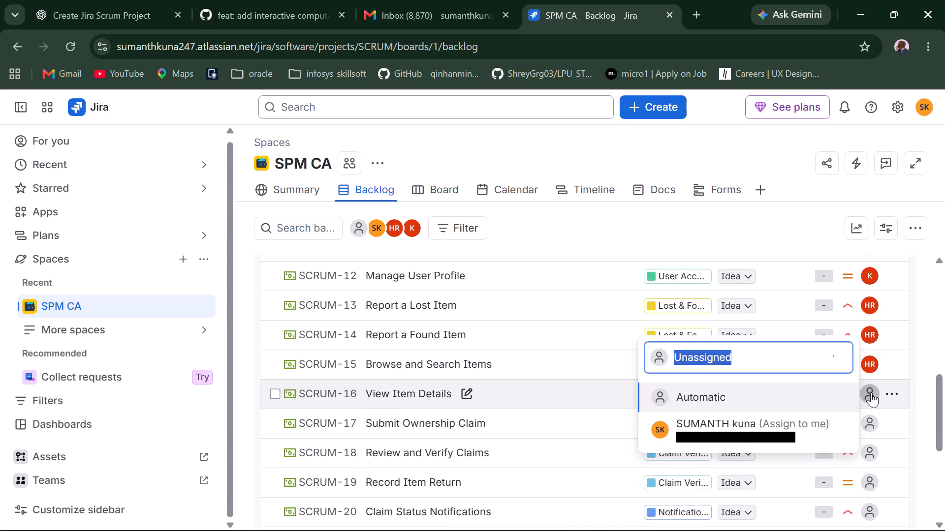
pyautogui.click(731, 414)
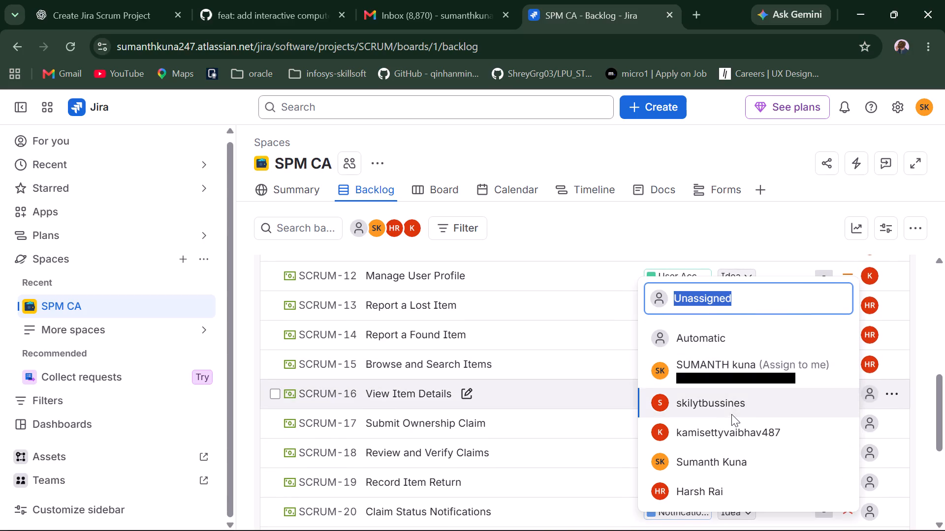
pyautogui.scroll(-1, 676, 396)
pyautogui.click(870, 382)
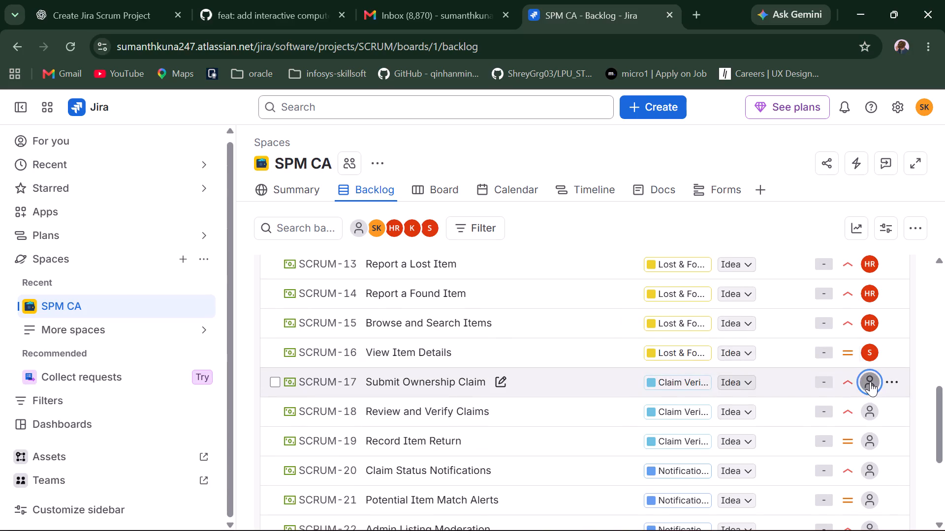
pyautogui.click(726, 400)
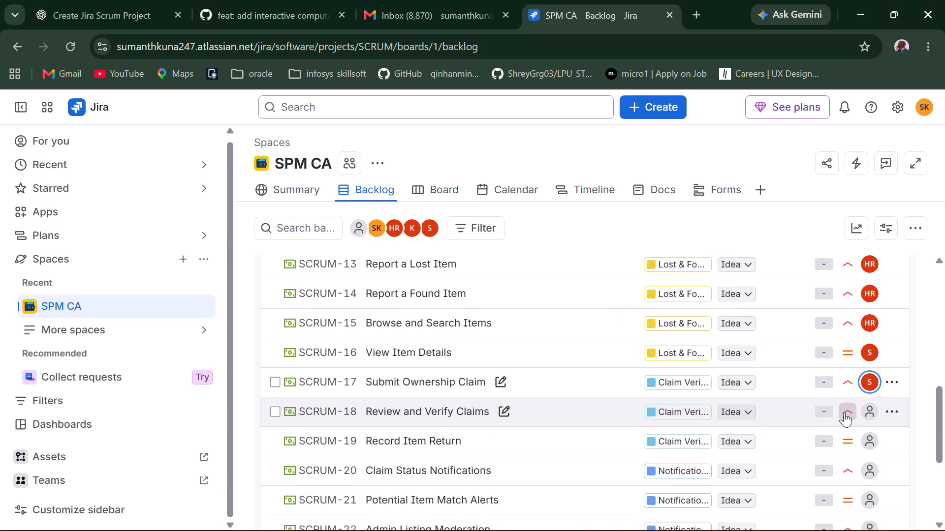
pyautogui.click(874, 411)
pyautogui.click(723, 423)
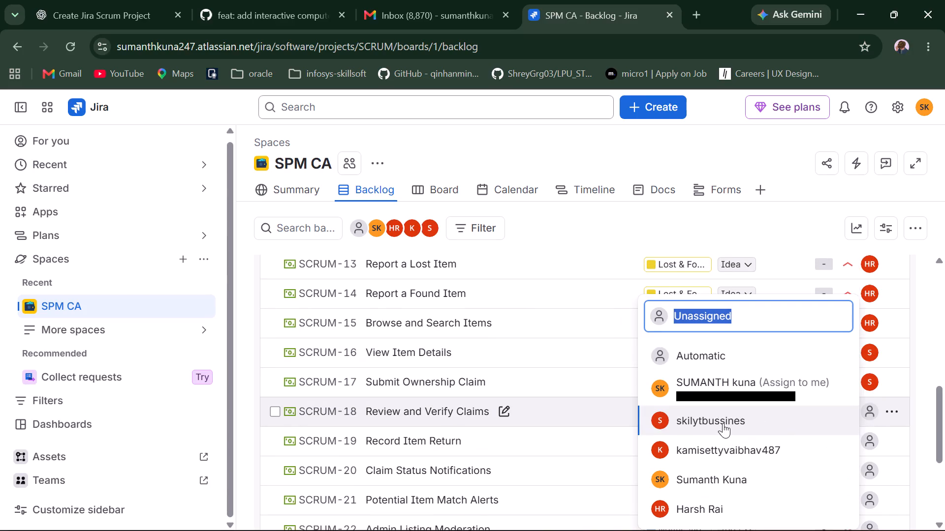
# Assign SCRUM-19, SCRUM-20 and SCRUM-21 to the second SK team member, not the "Assign to me" account.
pyautogui.scroll(-1, 681, 418)
pyautogui.click(864, 333)
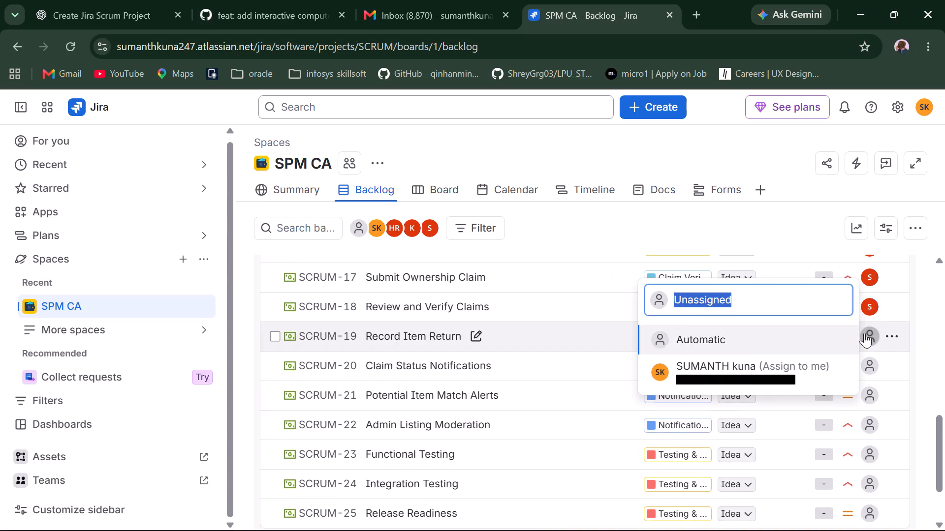
pyautogui.scroll(-1, 757, 395)
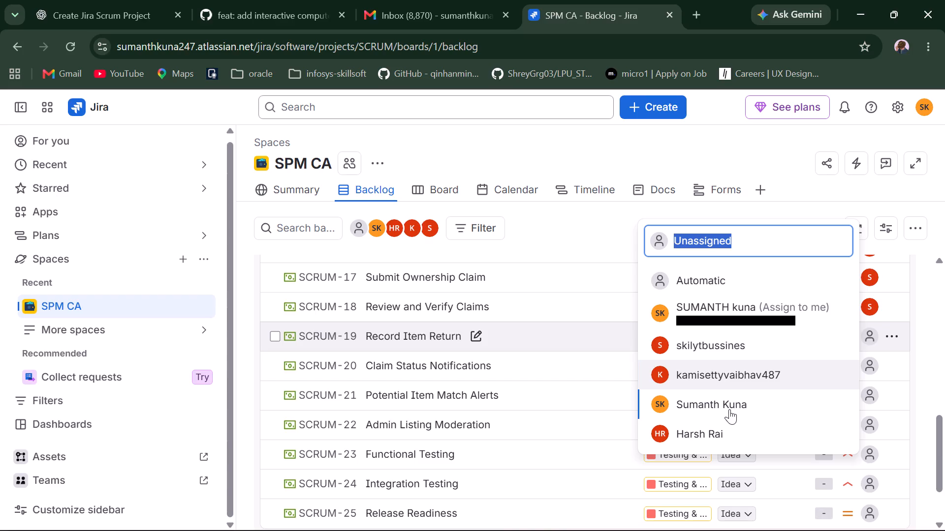
pyautogui.scroll(-1, 729, 420)
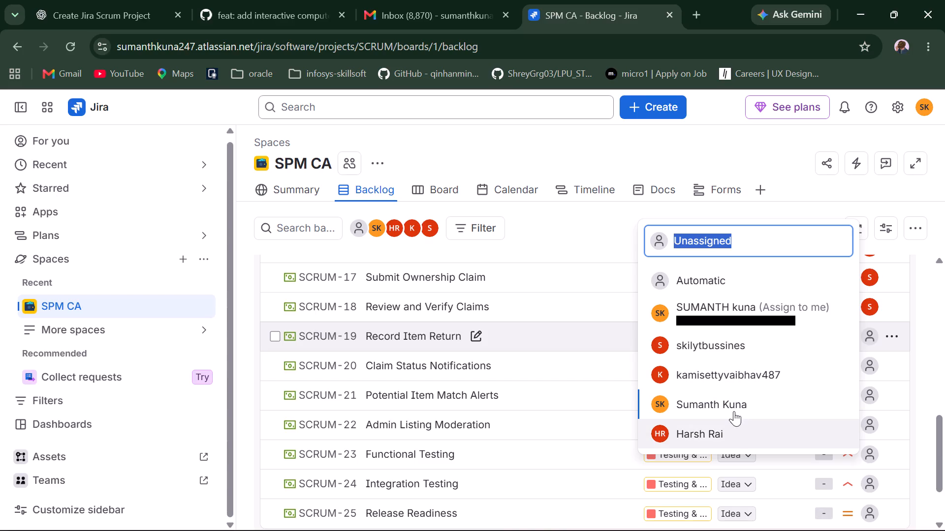
pyautogui.click(735, 408)
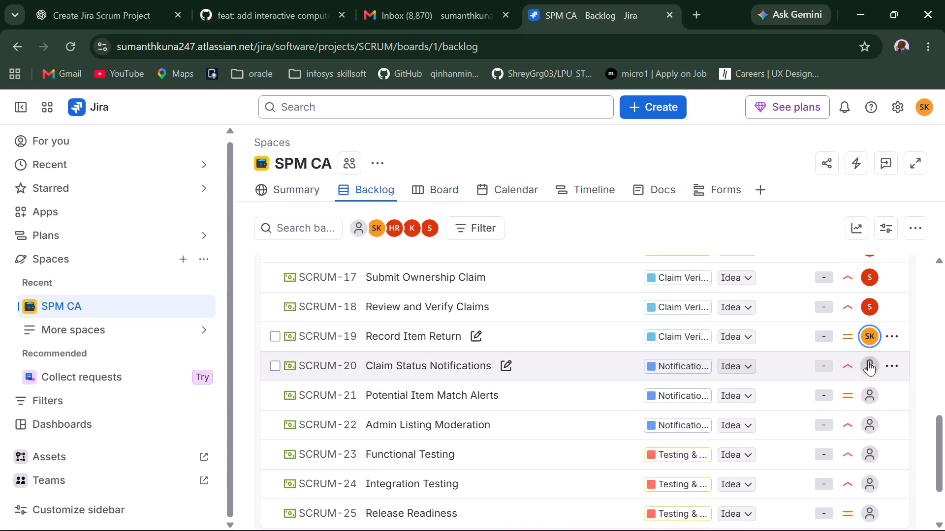
pyautogui.scroll(1, 868, 361)
pyautogui.scroll(-1, 868, 361)
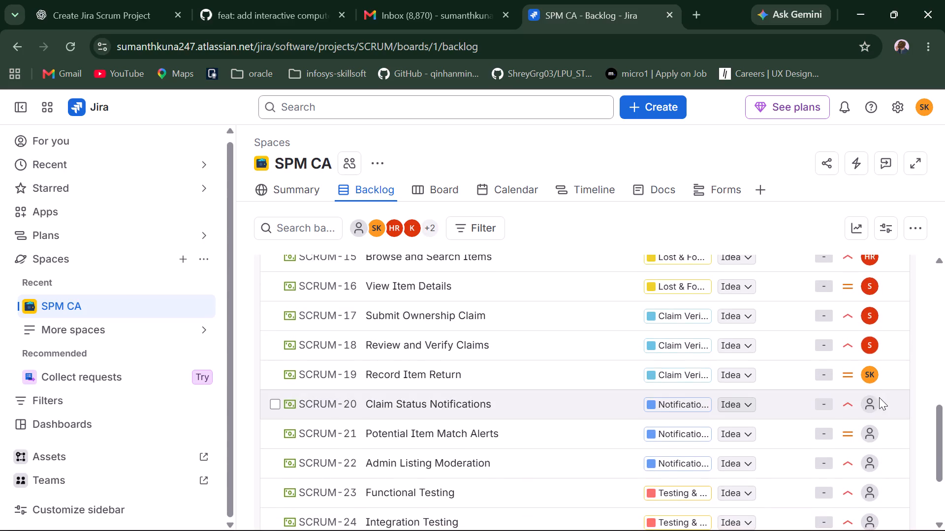
pyautogui.click(866, 400)
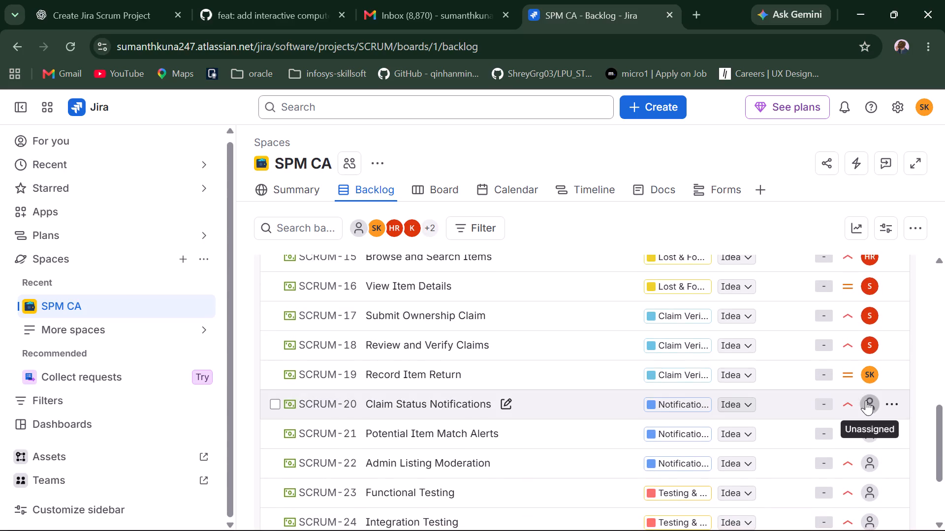
pyautogui.click(873, 402)
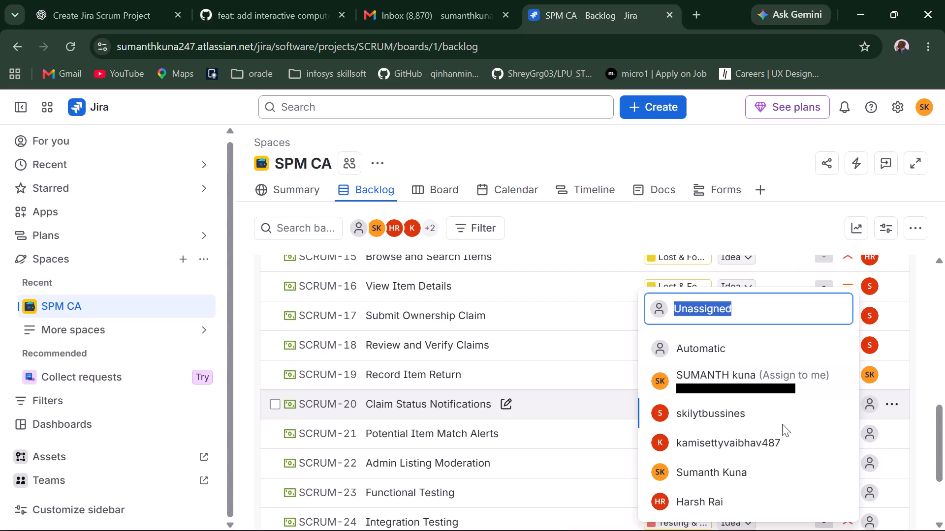
pyautogui.click(709, 463)
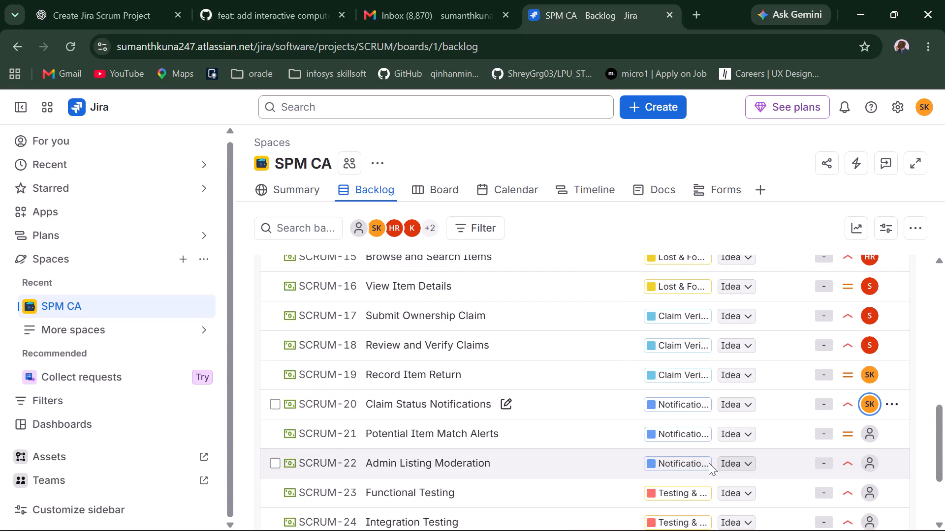
pyautogui.click(871, 433)
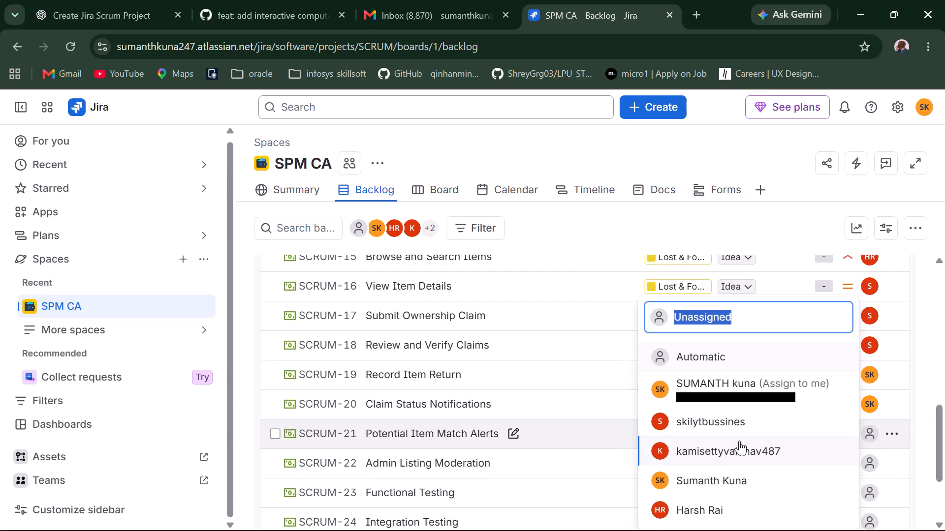
pyautogui.click(729, 474)
pyautogui.scroll(-1, 718, 364)
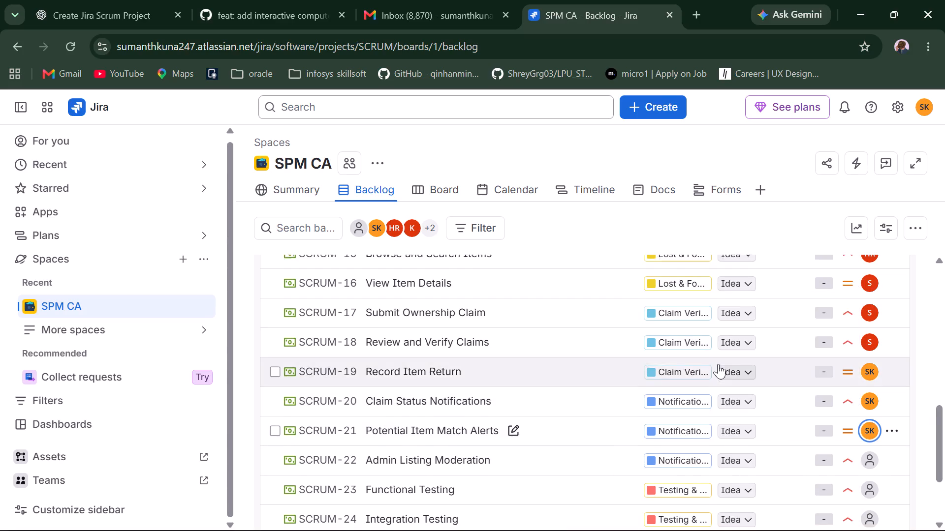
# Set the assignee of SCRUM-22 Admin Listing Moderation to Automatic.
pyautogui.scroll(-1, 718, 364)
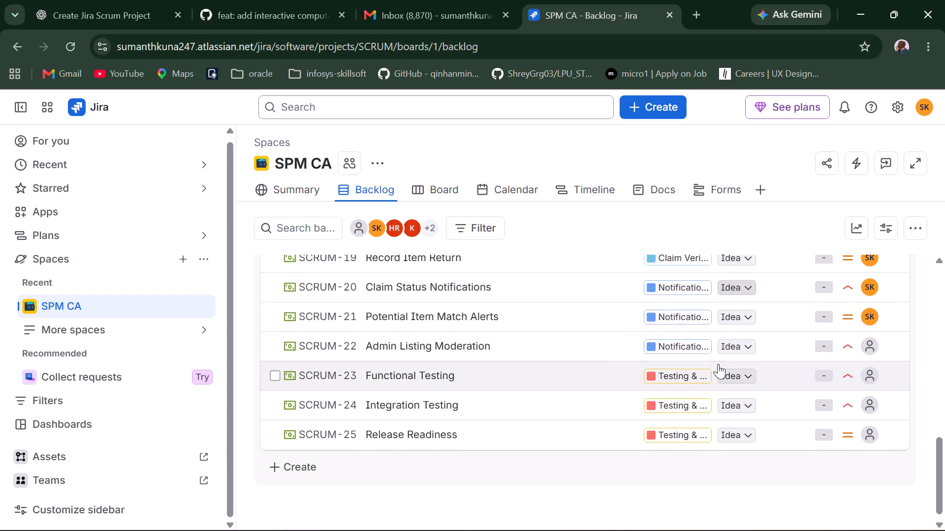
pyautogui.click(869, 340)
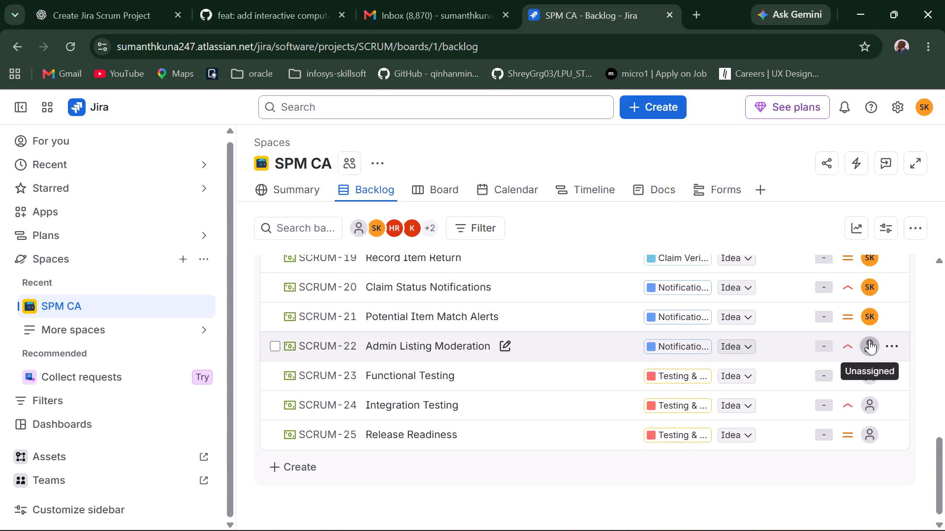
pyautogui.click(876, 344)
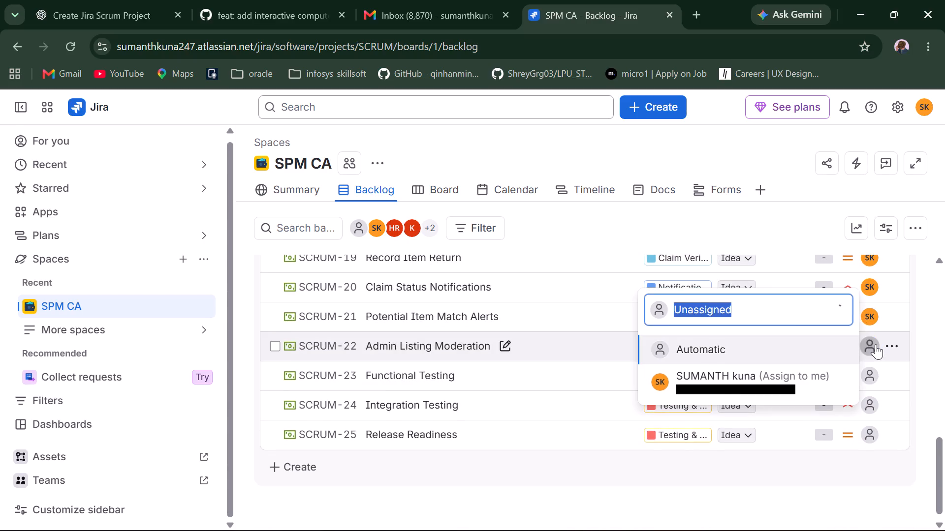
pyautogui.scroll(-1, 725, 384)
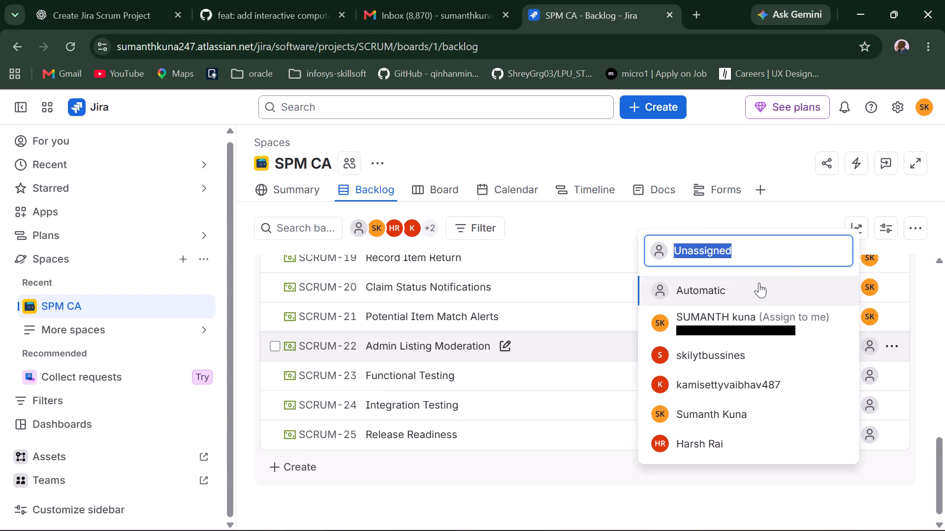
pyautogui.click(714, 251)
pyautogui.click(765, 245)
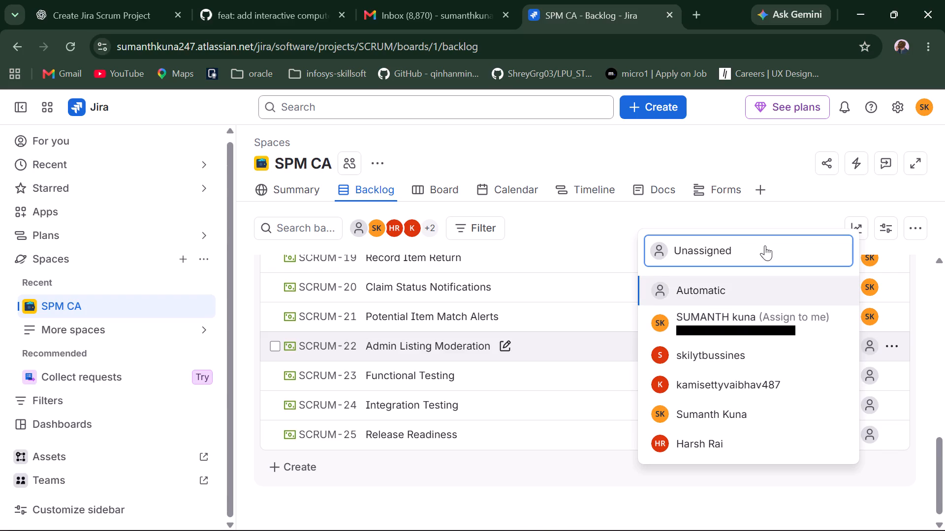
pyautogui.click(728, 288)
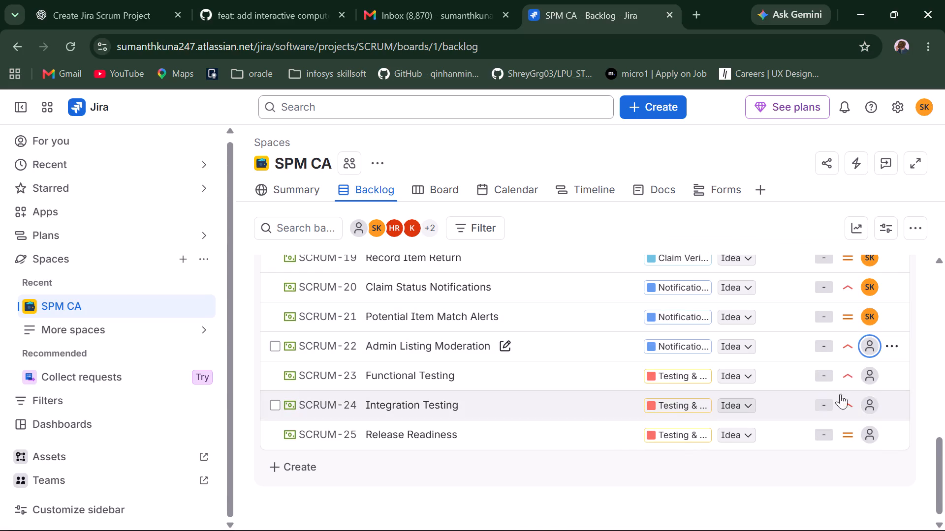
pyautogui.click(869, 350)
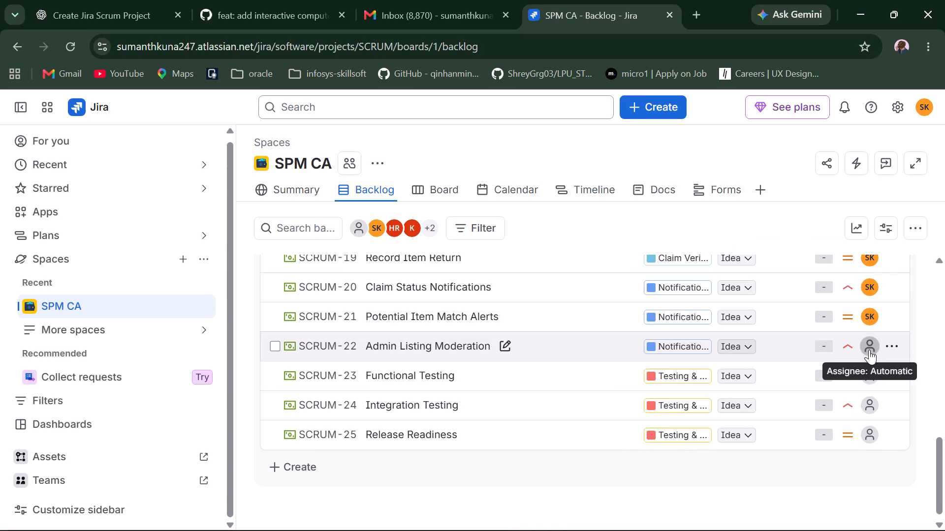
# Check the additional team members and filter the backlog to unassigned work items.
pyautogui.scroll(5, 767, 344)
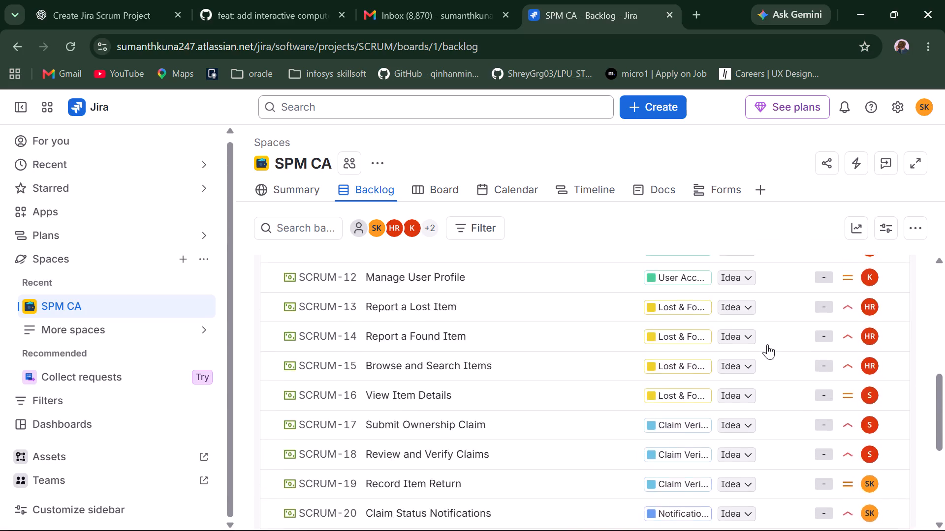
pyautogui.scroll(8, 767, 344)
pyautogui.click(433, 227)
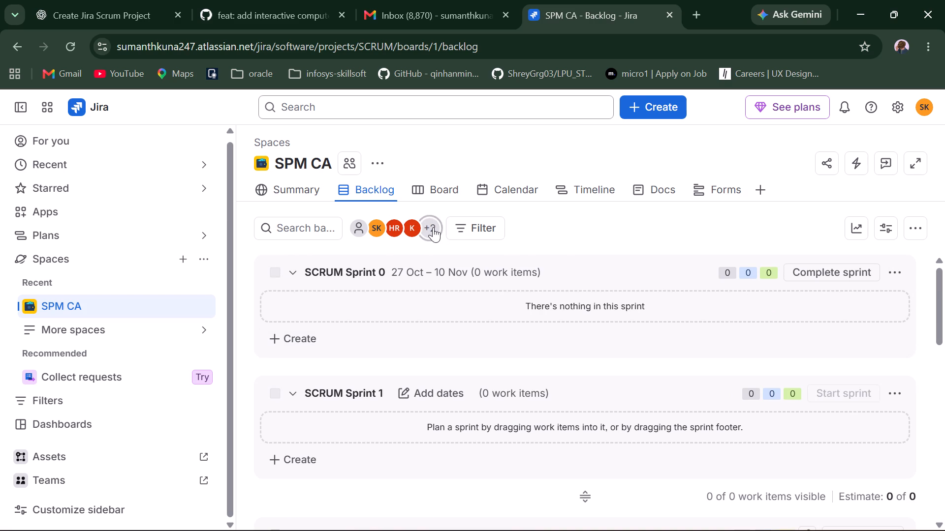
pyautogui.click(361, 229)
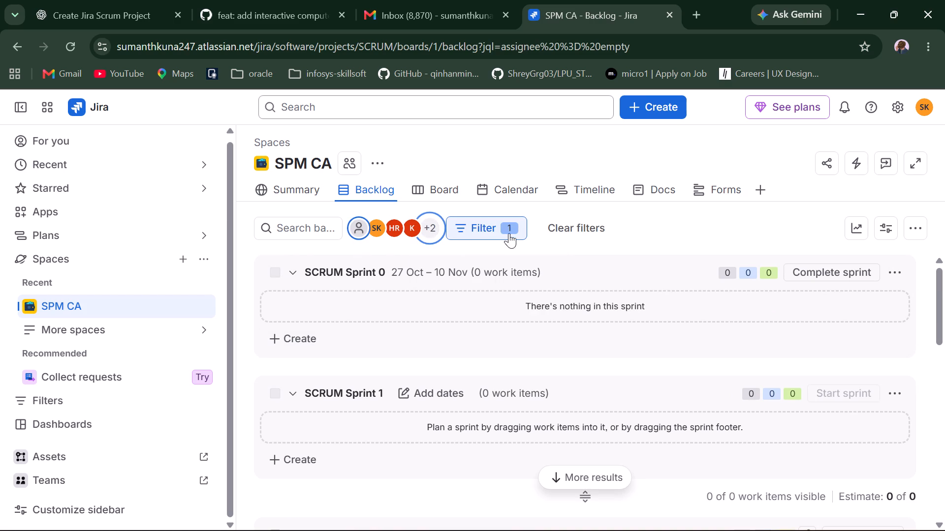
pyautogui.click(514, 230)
# Open the form for adding people to the SPM CA space.
pyautogui.click(369, 150)
pyautogui.click(374, 159)
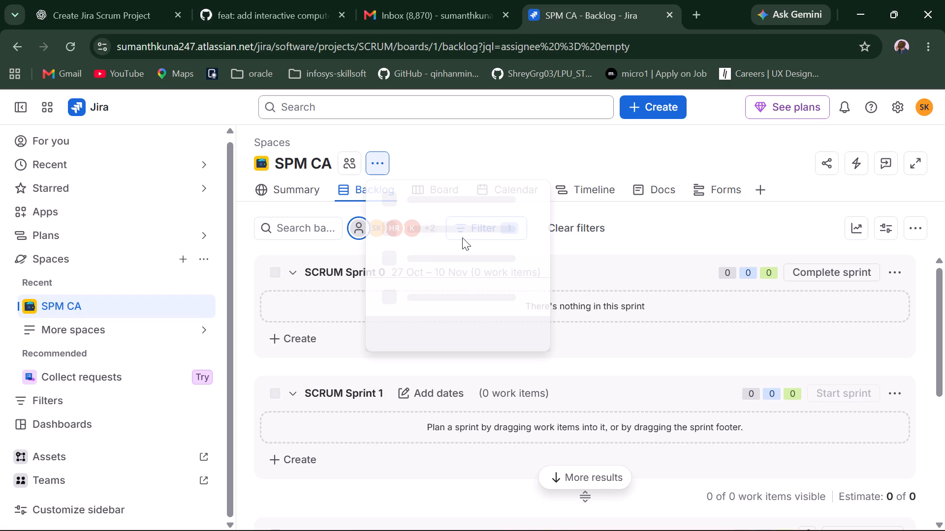
pyautogui.click(386, 164)
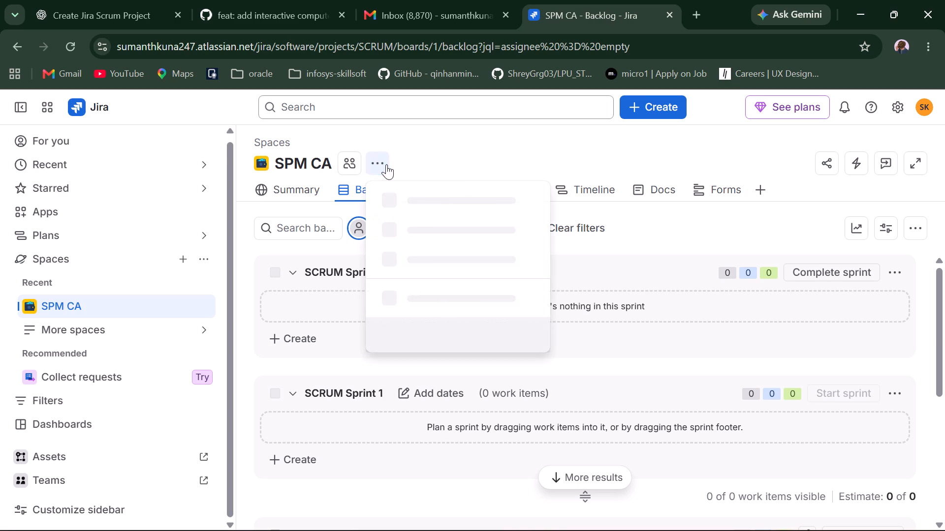
pyautogui.click(387, 166)
pyautogui.click(469, 177)
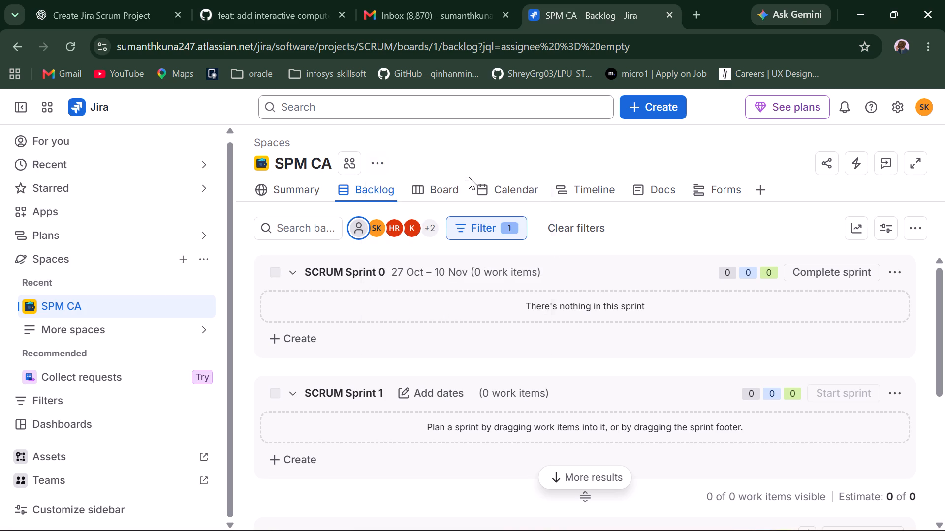
pyautogui.click(370, 172)
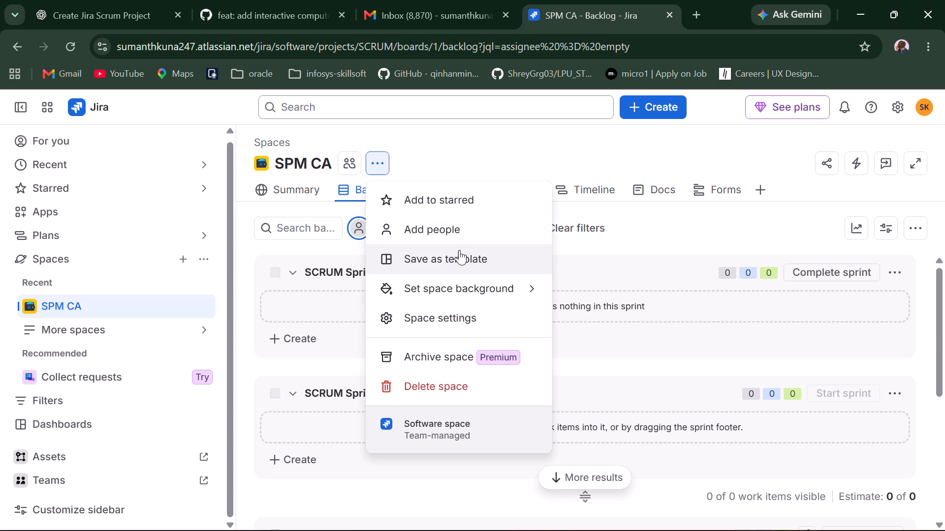
pyautogui.click(459, 233)
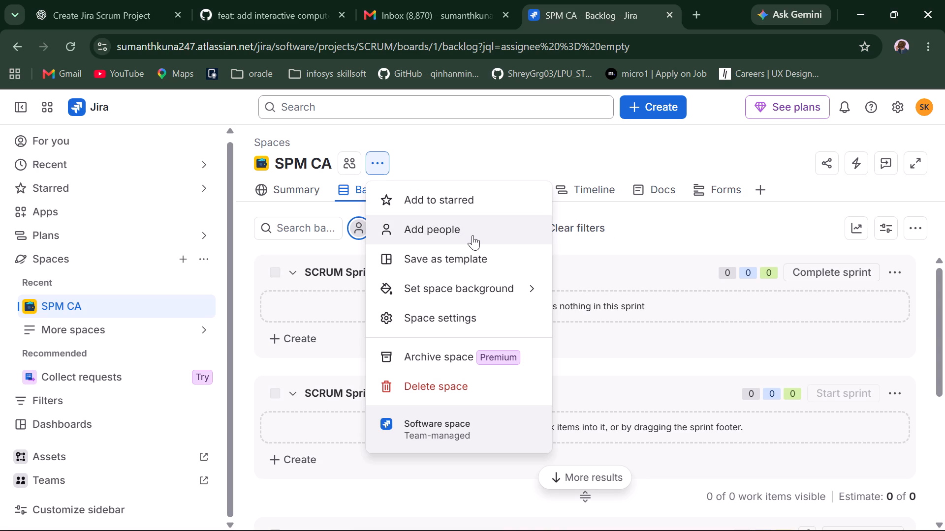
pyautogui.click(472, 235)
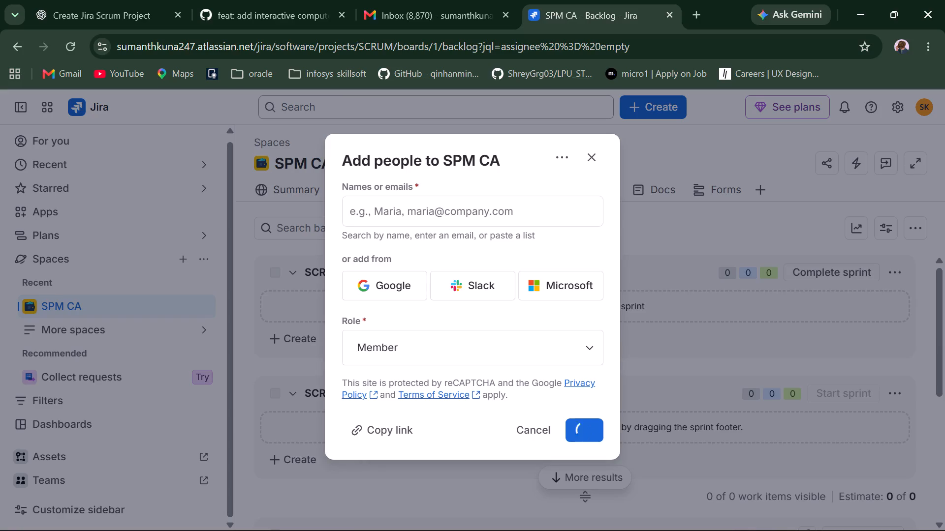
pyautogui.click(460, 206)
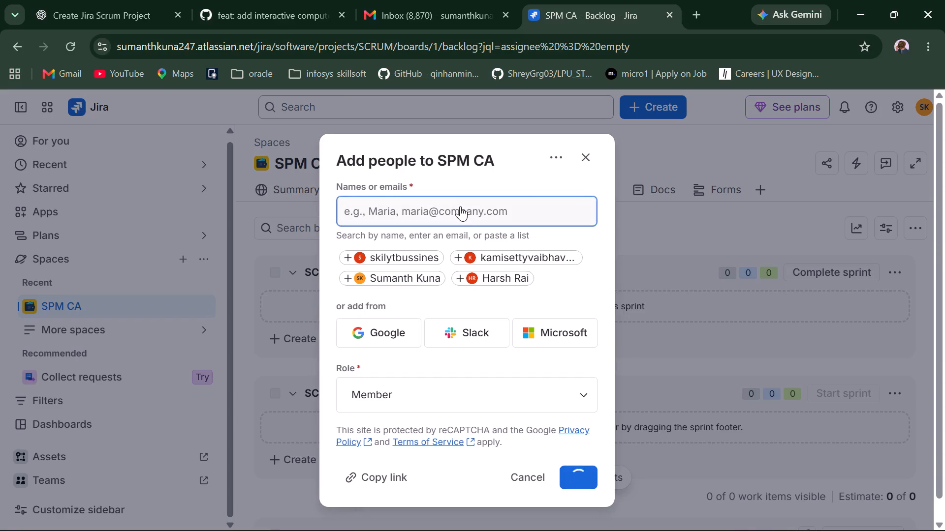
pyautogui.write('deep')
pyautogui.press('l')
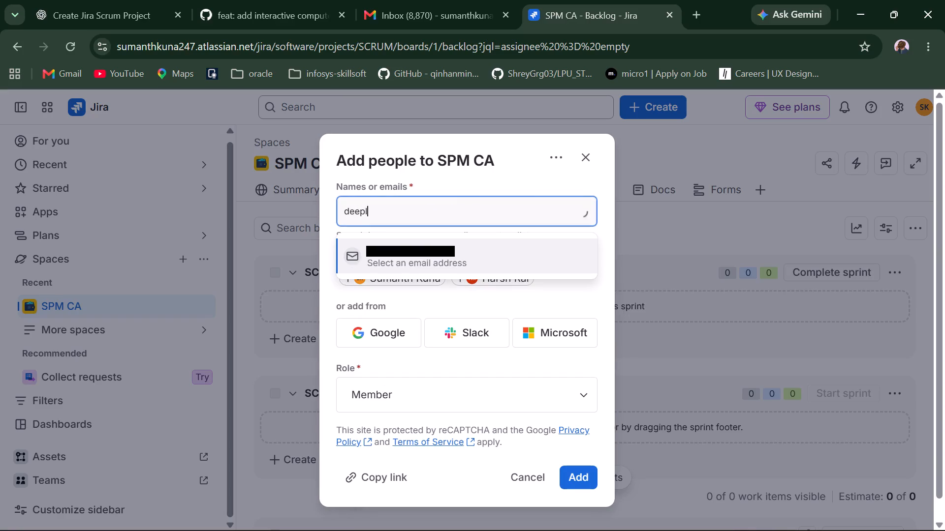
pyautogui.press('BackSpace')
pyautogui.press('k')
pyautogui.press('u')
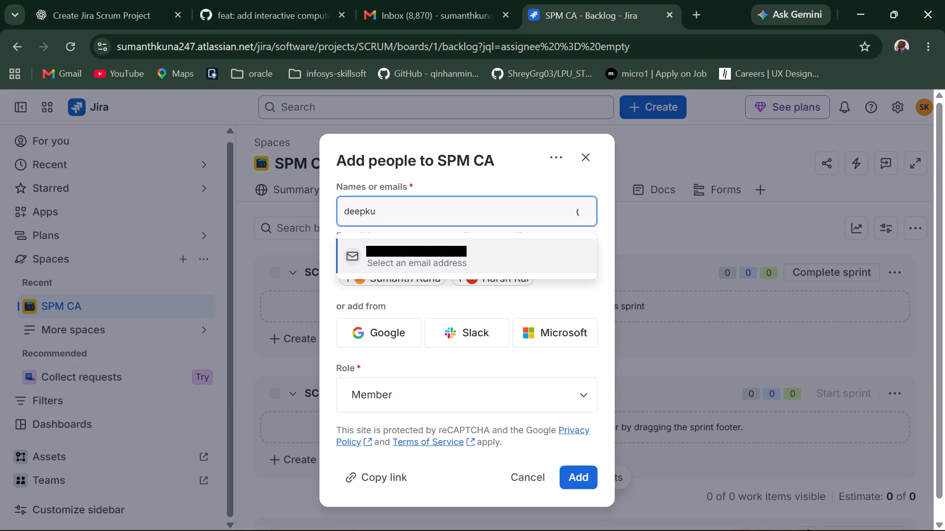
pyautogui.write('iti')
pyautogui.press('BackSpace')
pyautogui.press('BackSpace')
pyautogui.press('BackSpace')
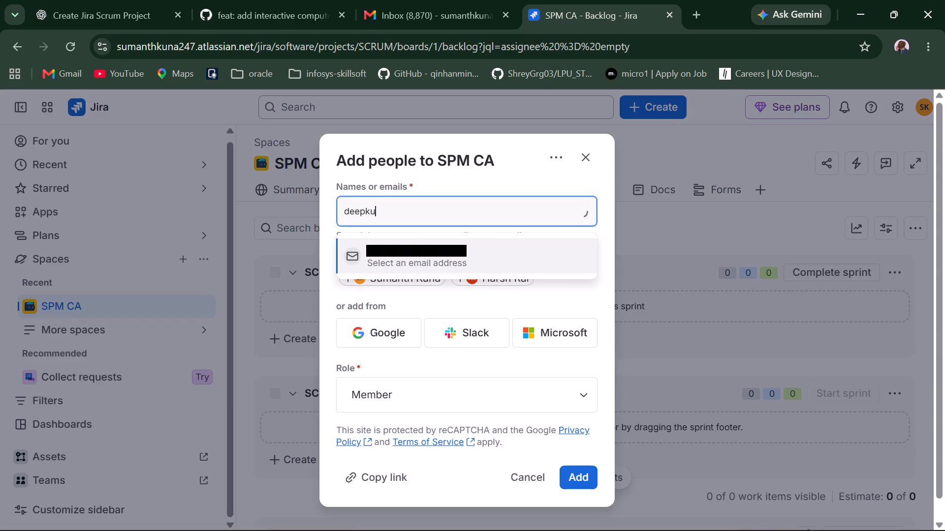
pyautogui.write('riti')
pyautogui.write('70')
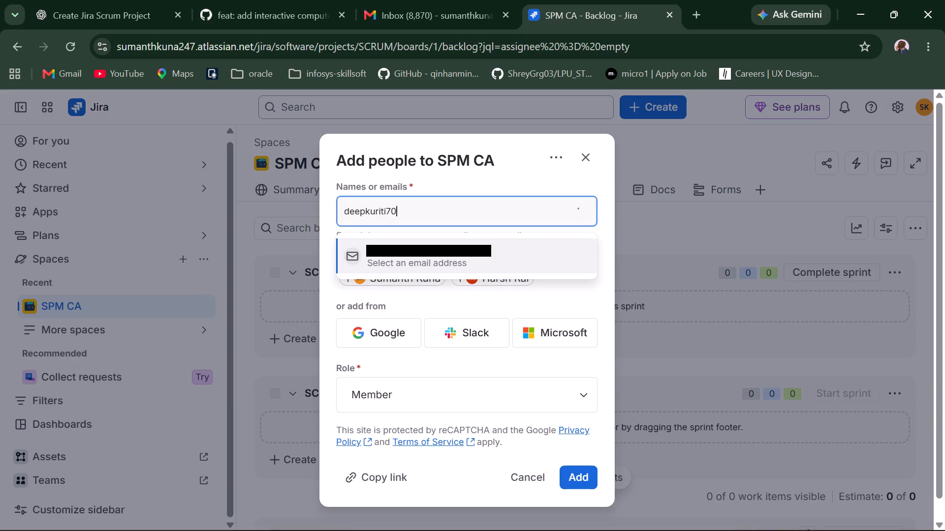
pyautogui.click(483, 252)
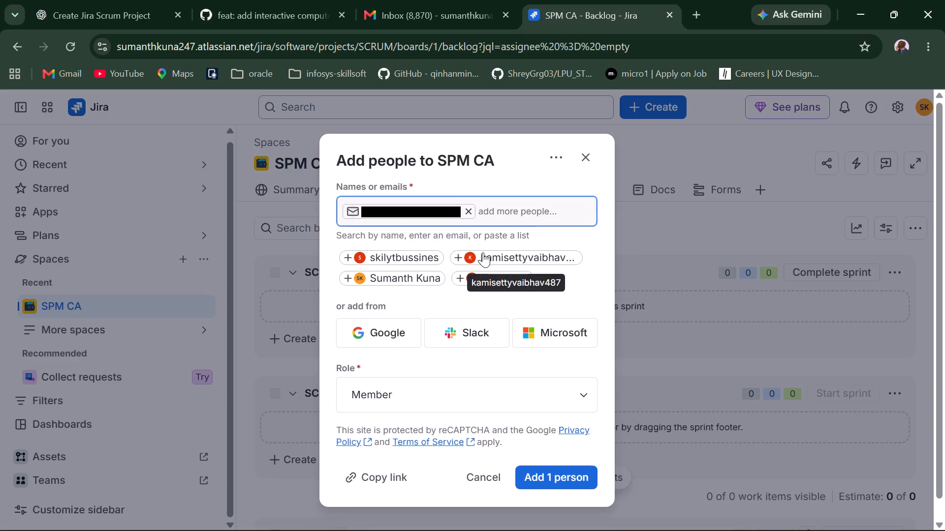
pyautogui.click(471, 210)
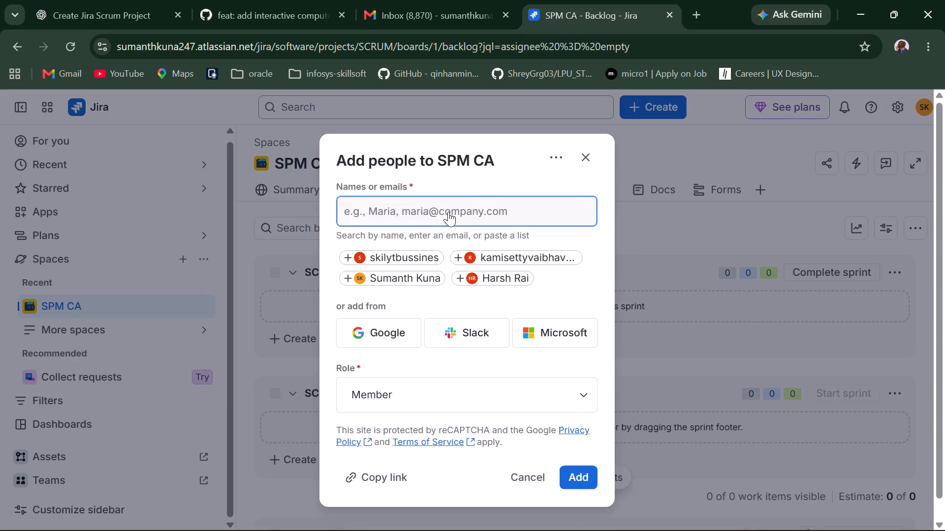
# Enter the missing teammate's email address and add that person to the SPM CA space with the Member role.
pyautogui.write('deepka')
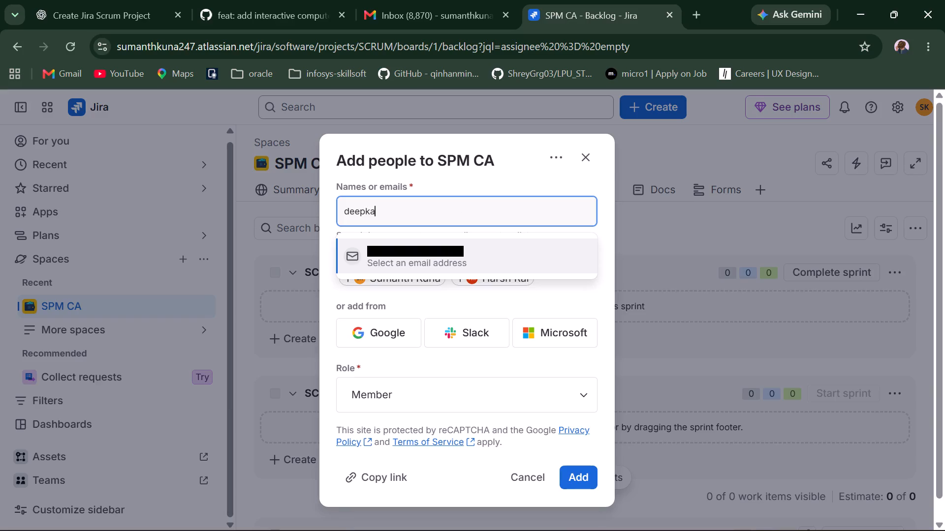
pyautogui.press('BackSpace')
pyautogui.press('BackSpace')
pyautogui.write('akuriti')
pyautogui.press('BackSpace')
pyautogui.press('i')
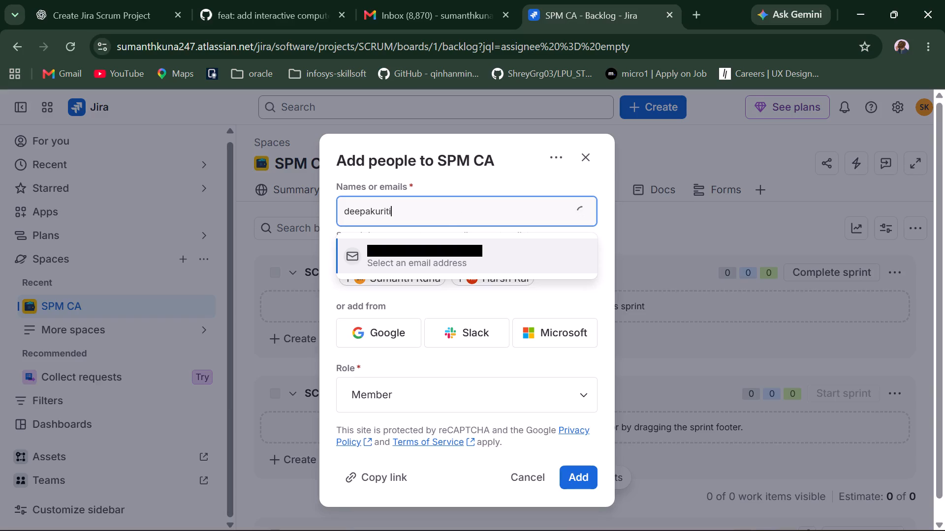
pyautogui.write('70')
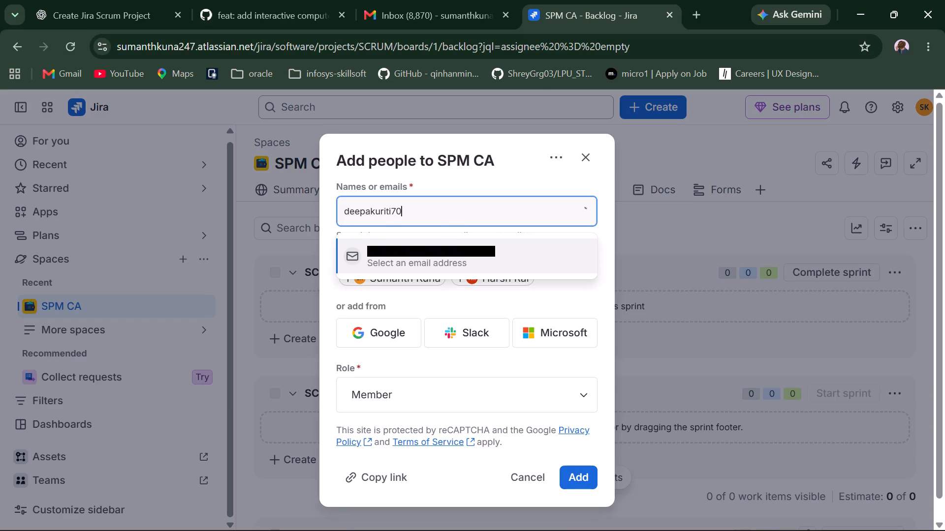
pyautogui.click(441, 252)
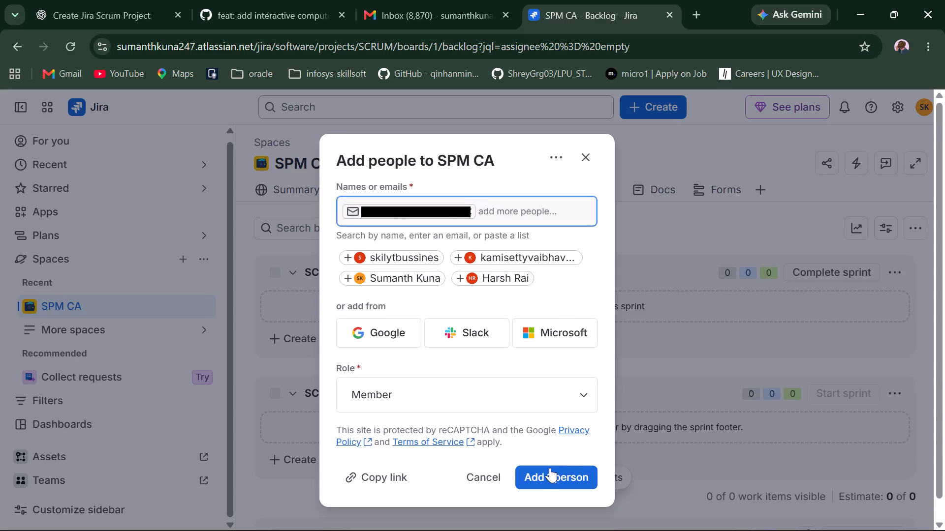
pyautogui.click(549, 485)
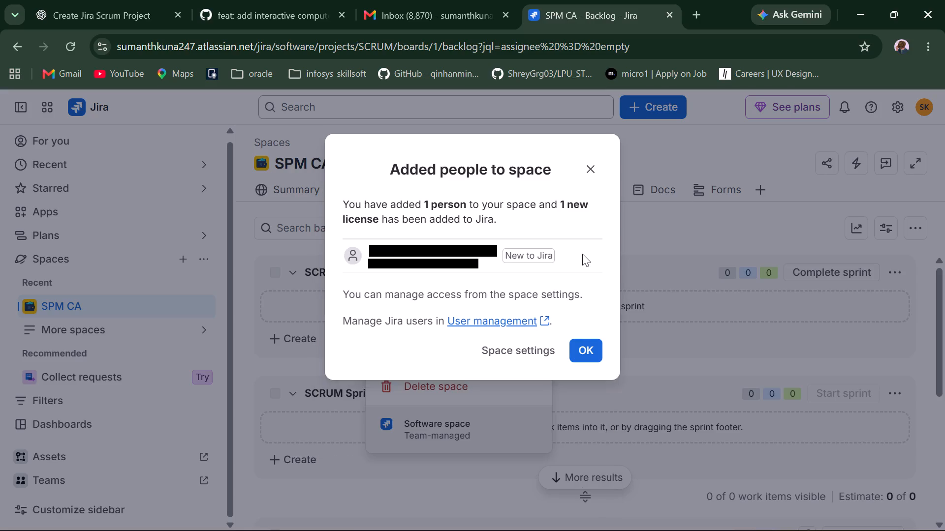
pyautogui.click(585, 347)
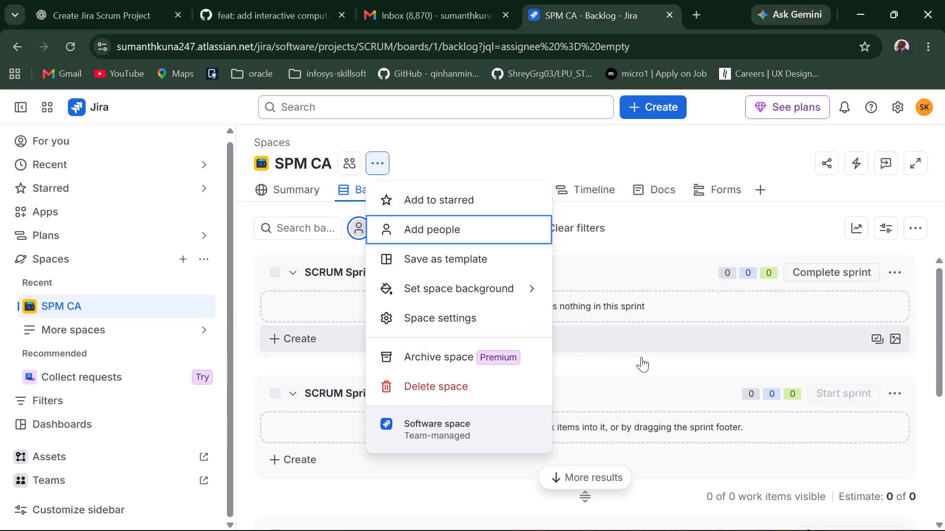
pyautogui.click(713, 372)
# Look through the unassigned backlog Features and check whether the new member is offered as assignee for SCRUM-22 Admin Listing Moderation.
pyautogui.scroll(-3, 602, 334)
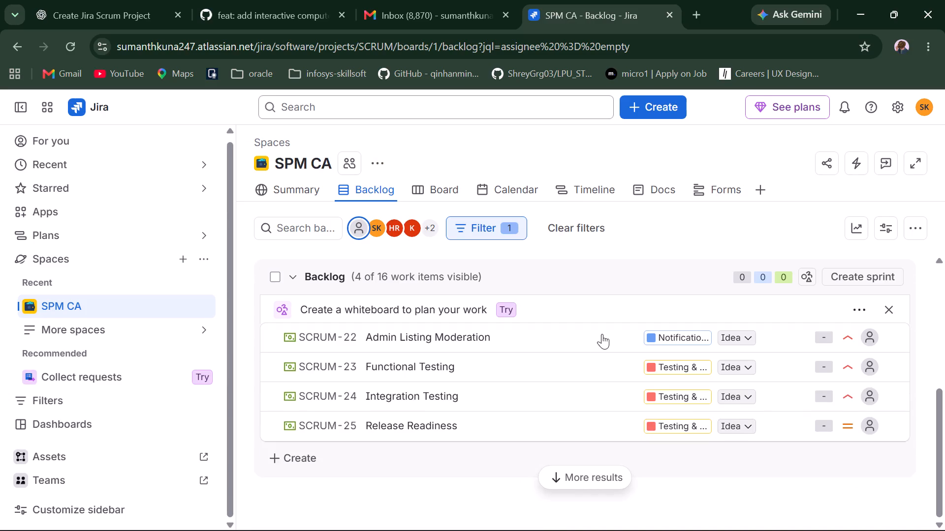
pyautogui.scroll(-1, 683, 403)
pyautogui.scroll(1, 760, 367)
pyautogui.scroll(-1, 592, 415)
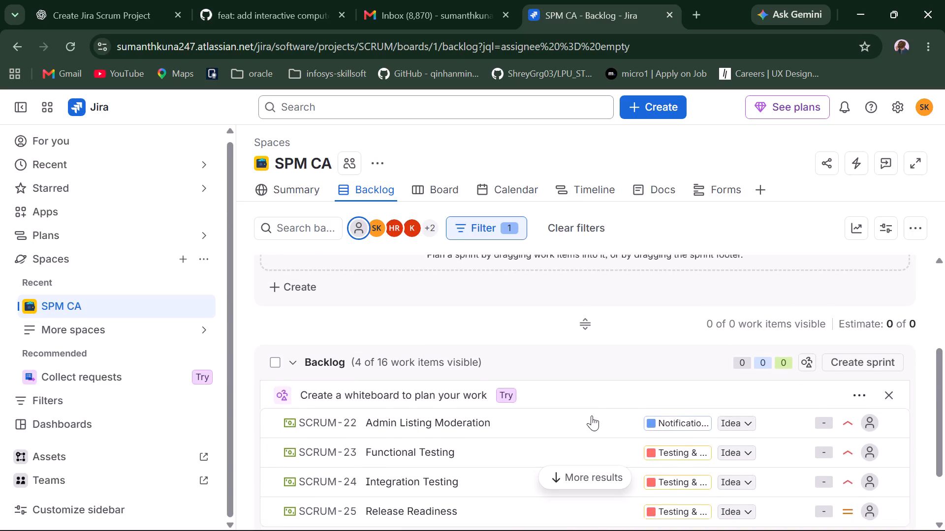
pyautogui.scroll(-1, 592, 415)
pyautogui.scroll(1, 355, 373)
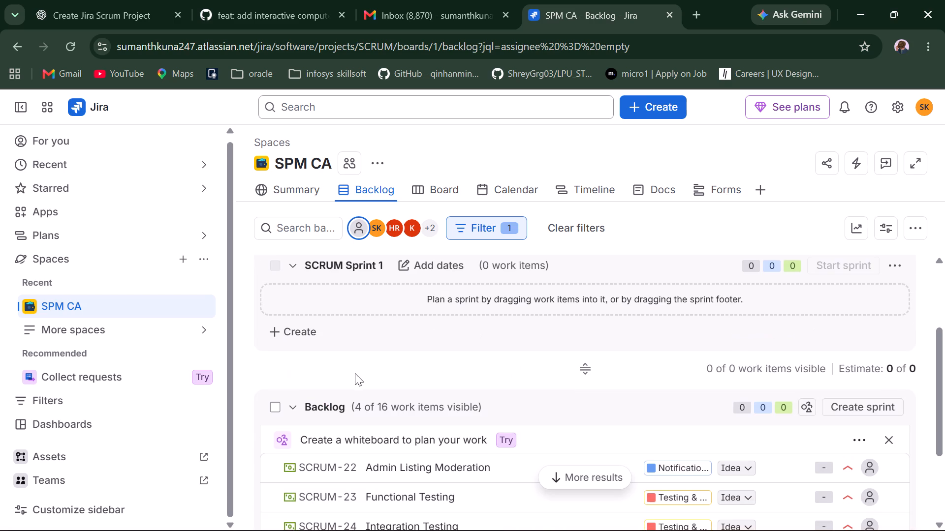
pyautogui.click(367, 407)
pyautogui.scroll(-1, 348, 433)
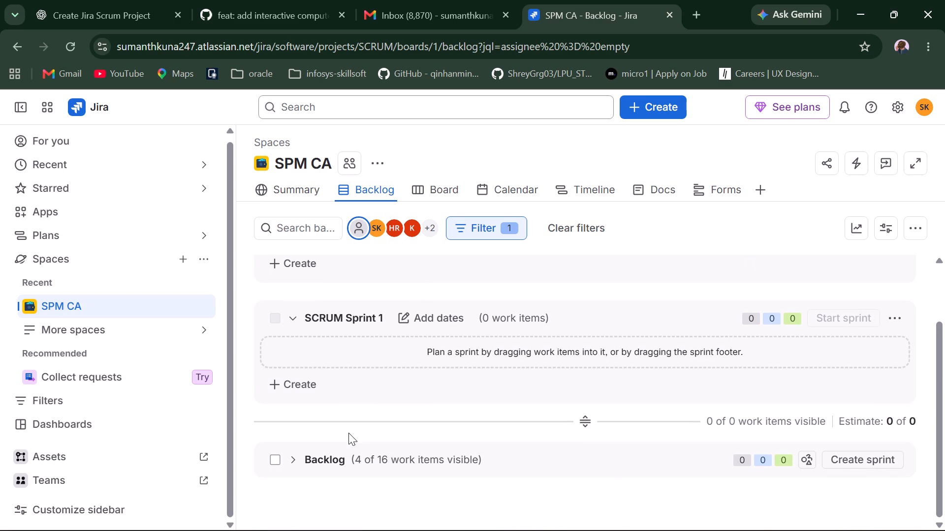
pyautogui.click(321, 468)
pyautogui.scroll(-1, 454, 448)
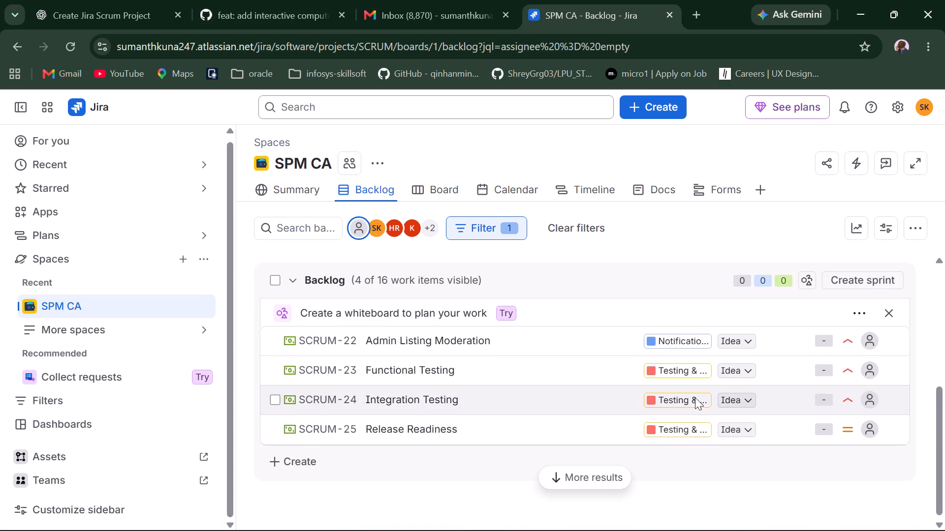
pyautogui.scroll(1, 808, 348)
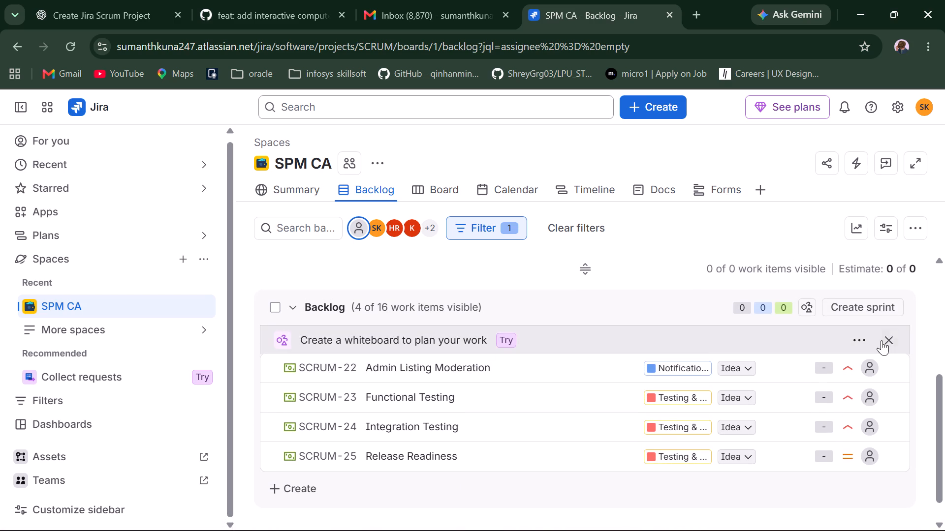
pyautogui.click(873, 369)
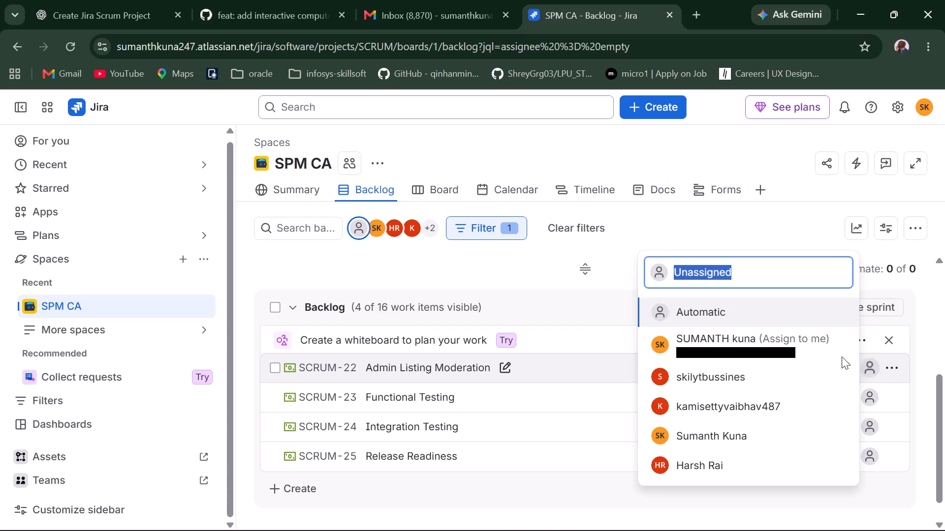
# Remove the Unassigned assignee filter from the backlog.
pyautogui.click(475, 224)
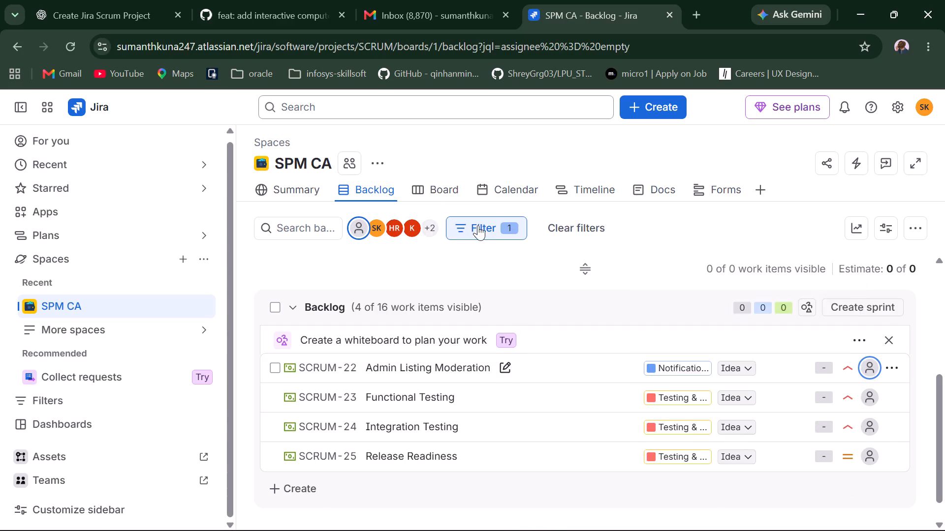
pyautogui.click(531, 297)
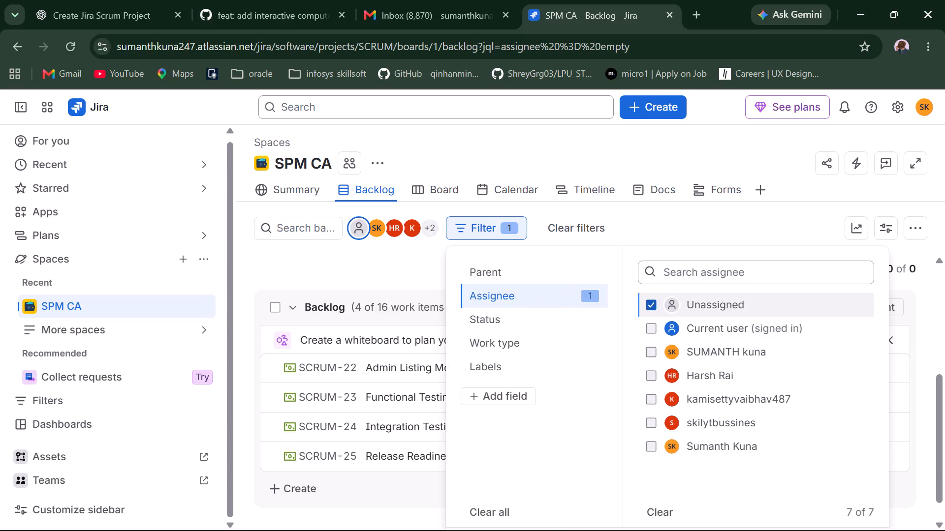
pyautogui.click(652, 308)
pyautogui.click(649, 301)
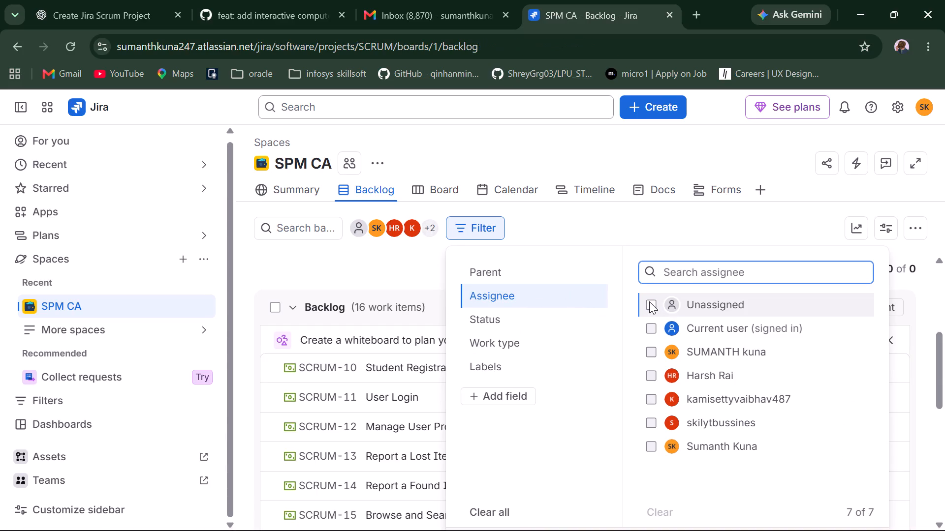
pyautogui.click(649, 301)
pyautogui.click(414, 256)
# Look through the backlog Features and check which members are offered as assignee for SCRUM-22 Admin Listing Moderation.
pyautogui.scroll(-2, 739, 424)
pyautogui.scroll(-3, 852, 435)
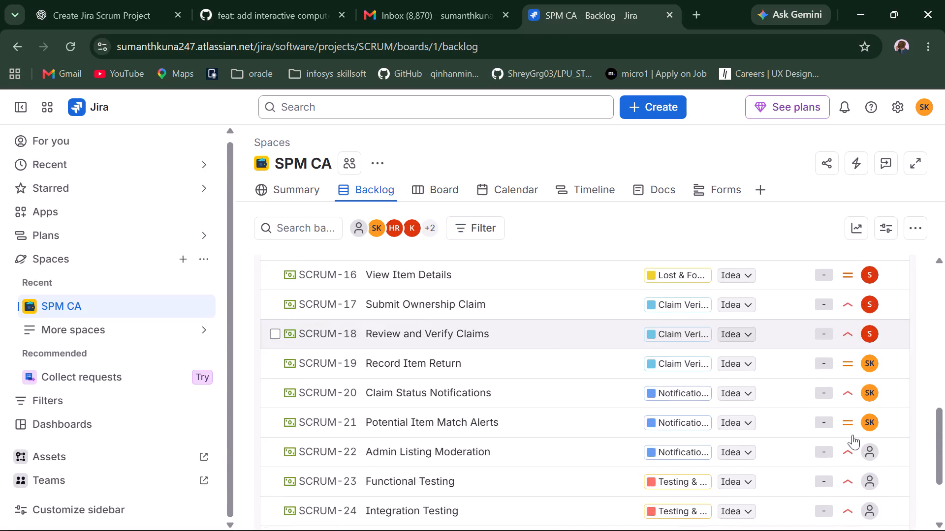
pyautogui.scroll(-2, 852, 435)
pyautogui.click(897, 335)
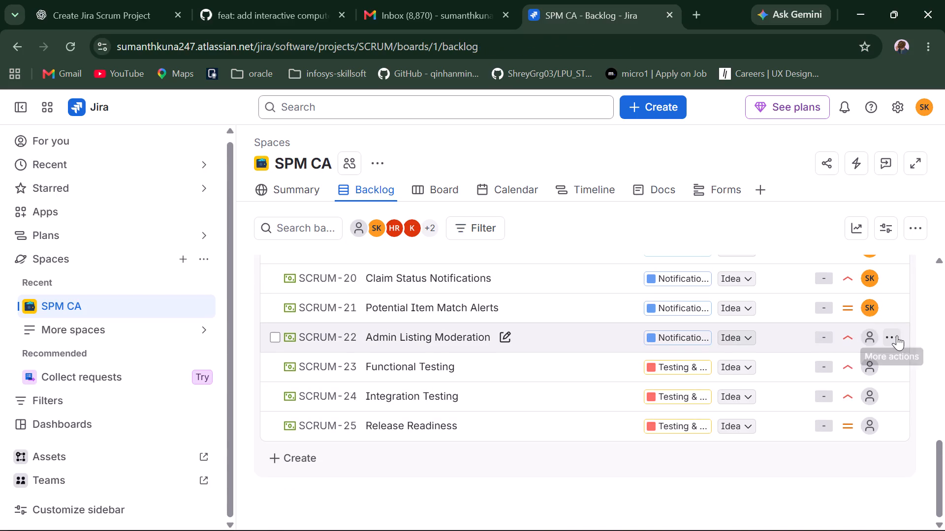
pyautogui.click(875, 336)
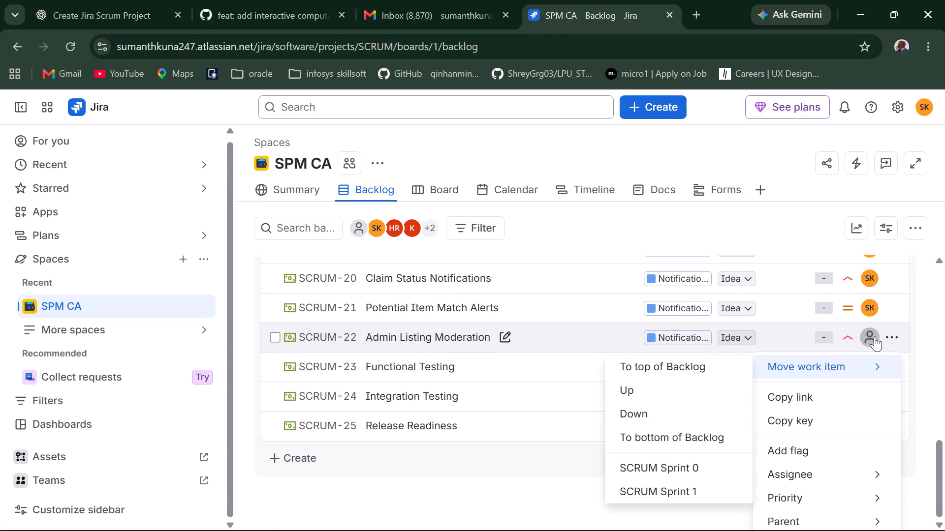
pyautogui.scroll(-1, 750, 360)
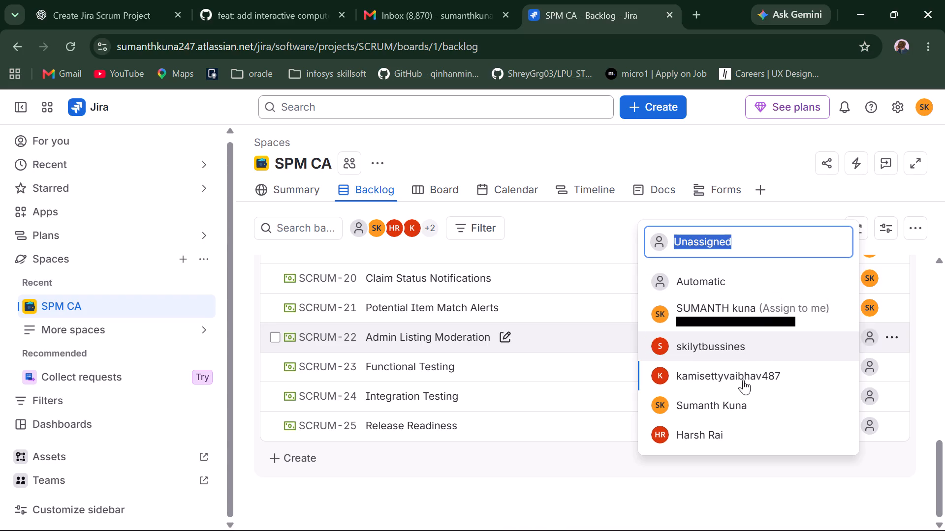
pyautogui.scroll(-2, 731, 411)
pyautogui.scroll(-2, 742, 358)
pyautogui.click(504, 494)
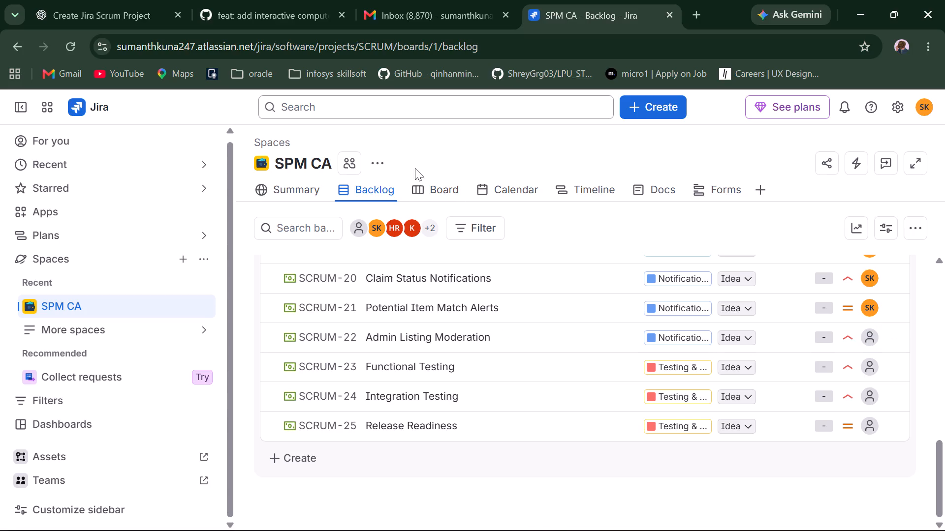
# Add the missing team member's existing account to the SPM CA space with the Member role.
pyautogui.click(377, 164)
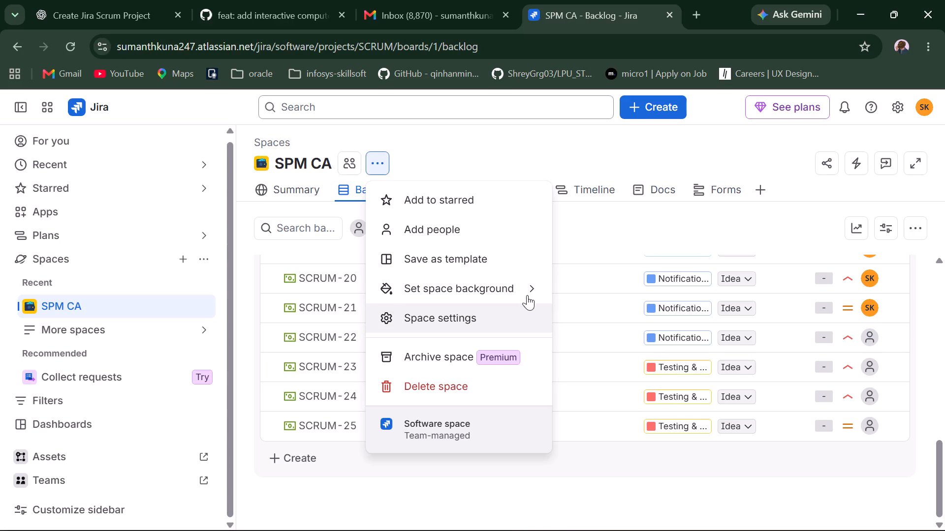
pyautogui.click(511, 231)
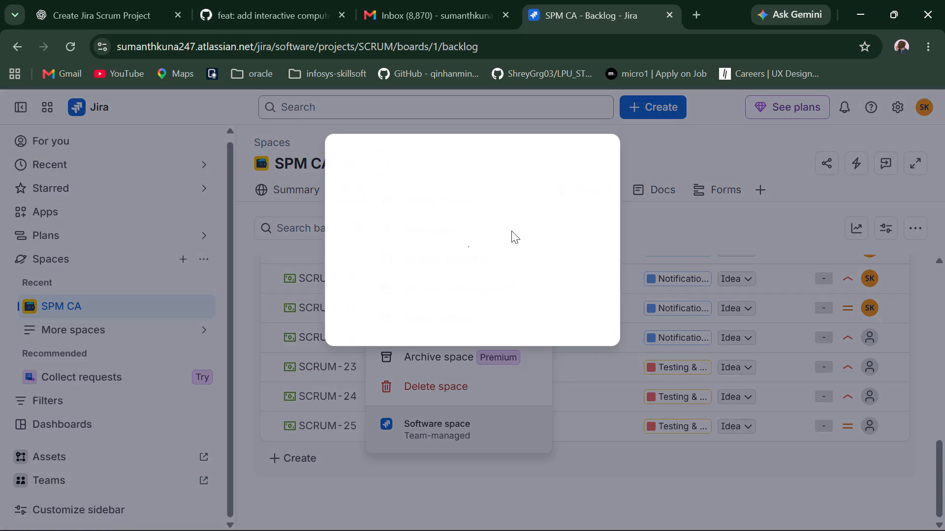
pyautogui.click(469, 203)
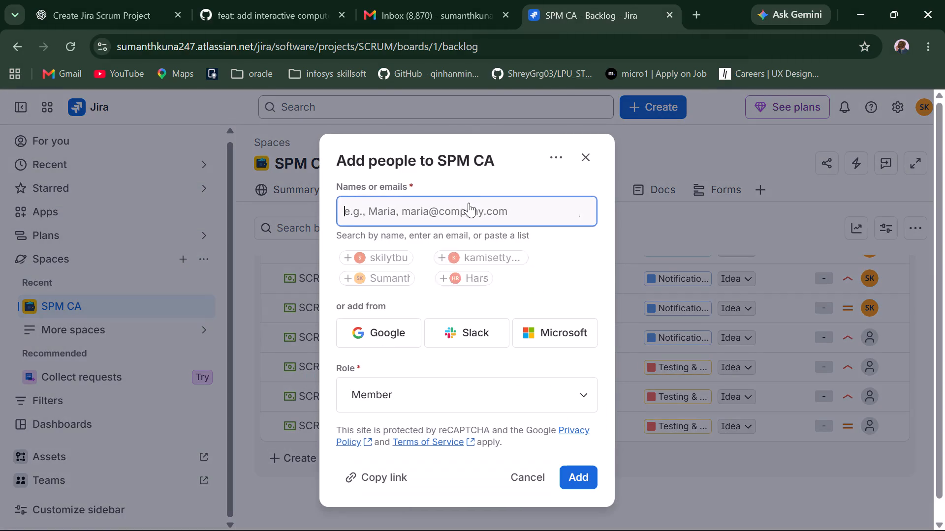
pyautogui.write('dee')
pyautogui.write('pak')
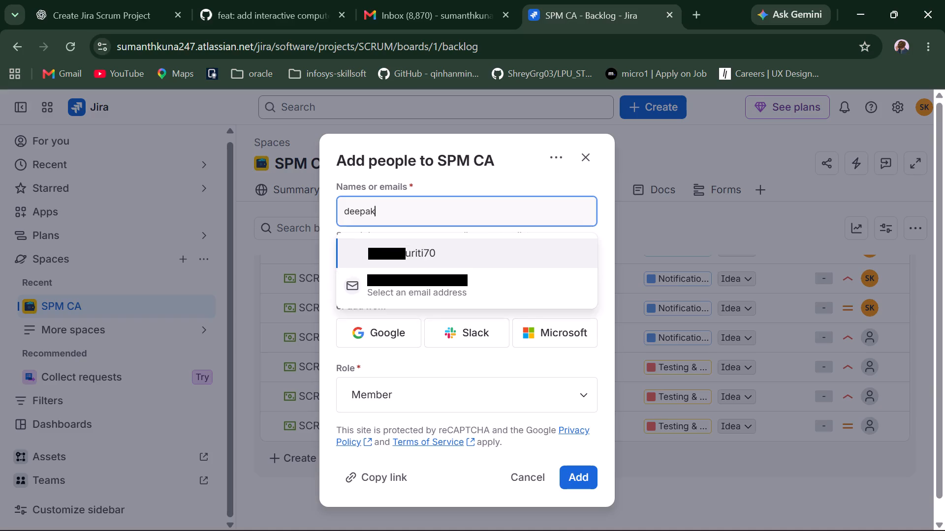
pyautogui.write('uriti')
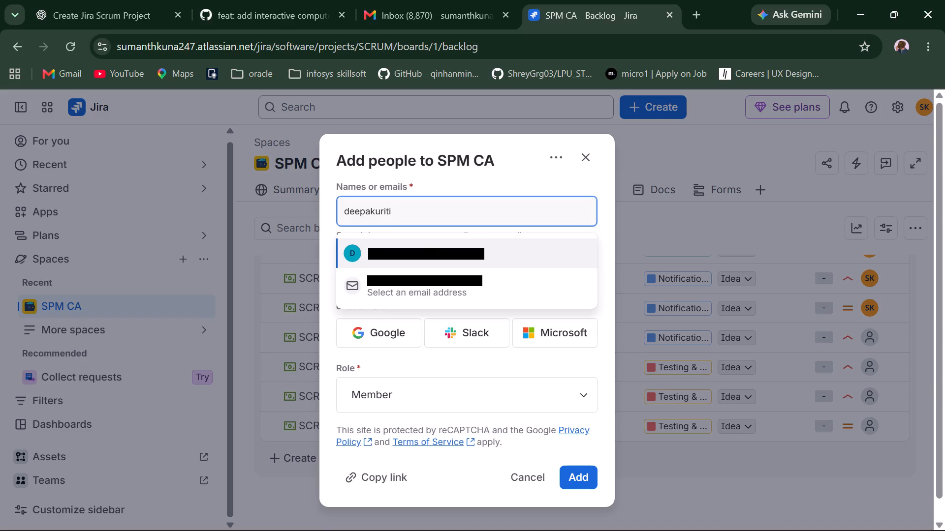
pyautogui.click(432, 258)
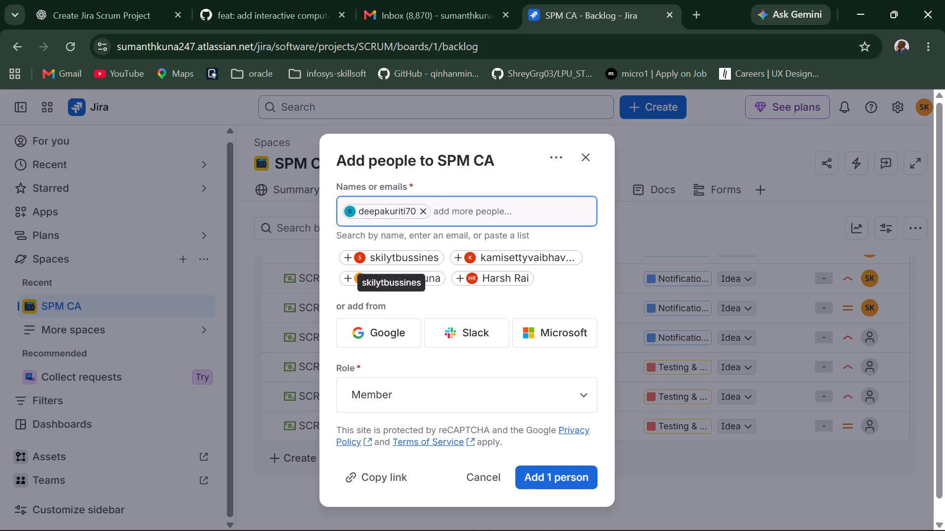
pyautogui.click(571, 476)
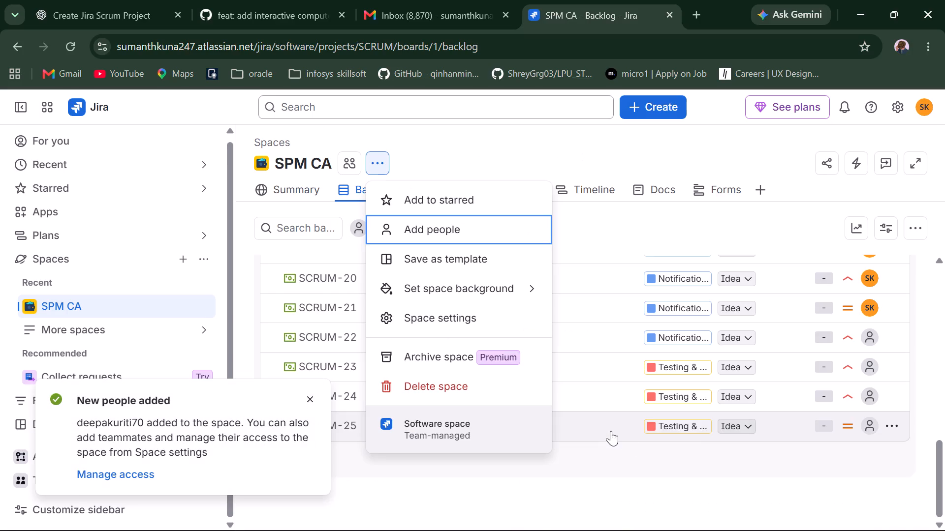
pyautogui.scroll(-1, 786, 380)
pyautogui.click(308, 397)
# Assign SCRUM-22 Admin Listing Moderation, SCRUM-23 Functional Testing, SCRUM-24 Integration Testing and SCRUM-25 Release Readiness to the newly added member.
pyautogui.click(869, 342)
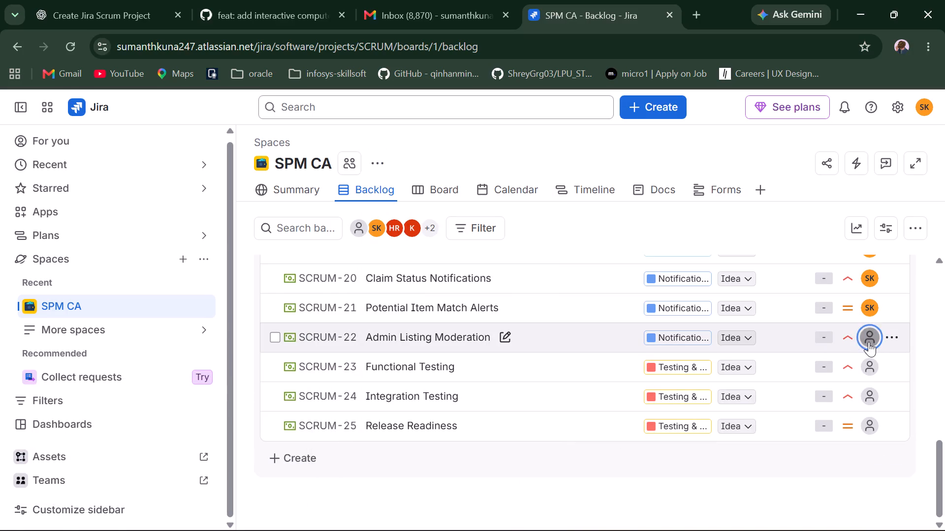
pyautogui.click(750, 335)
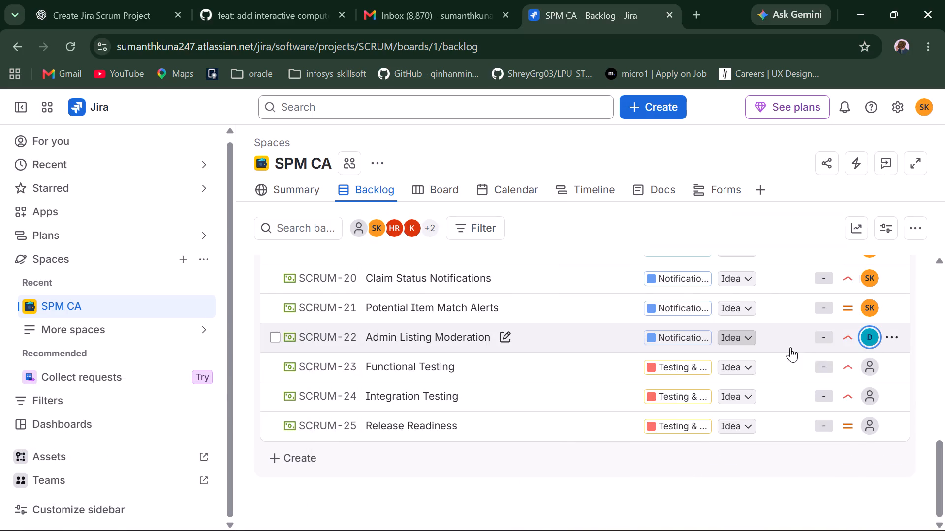
pyautogui.click(877, 367)
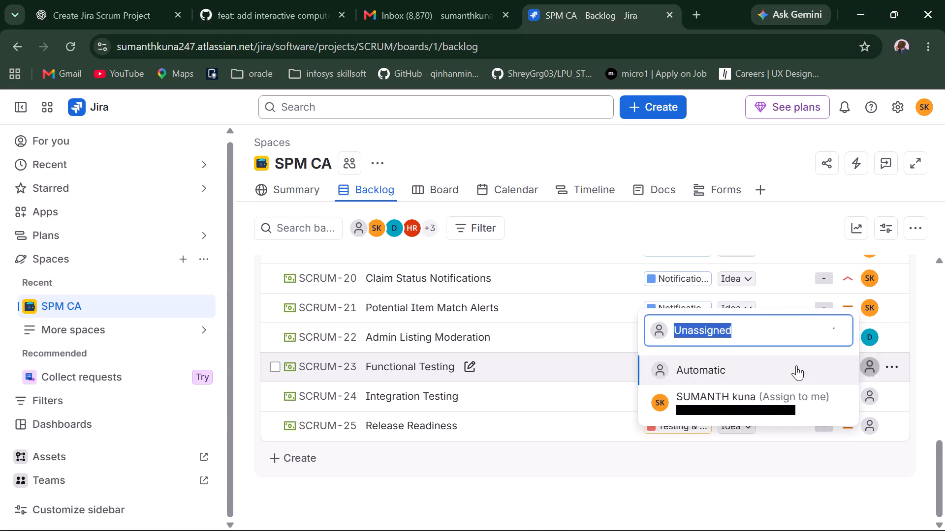
pyautogui.click(769, 366)
pyautogui.click(860, 390)
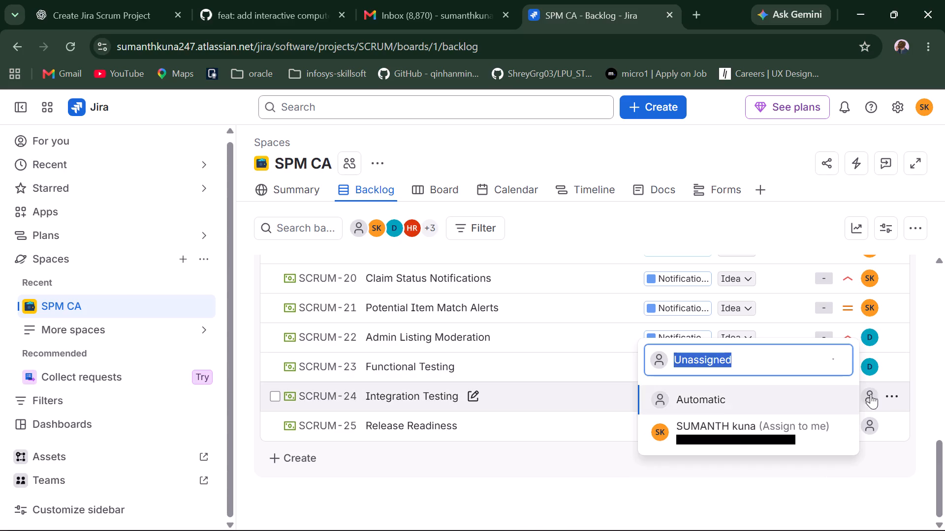
pyautogui.click(875, 397)
pyautogui.click(869, 396)
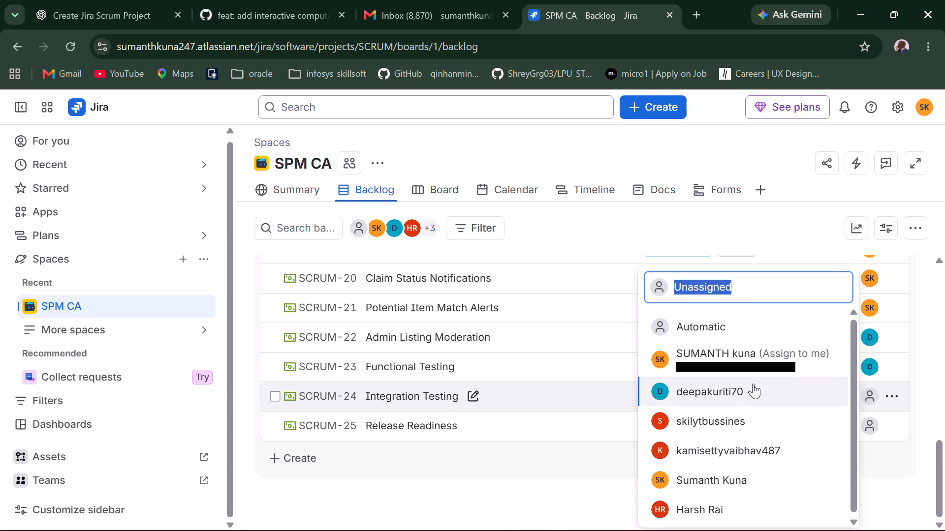
pyautogui.click(745, 389)
pyautogui.click(869, 424)
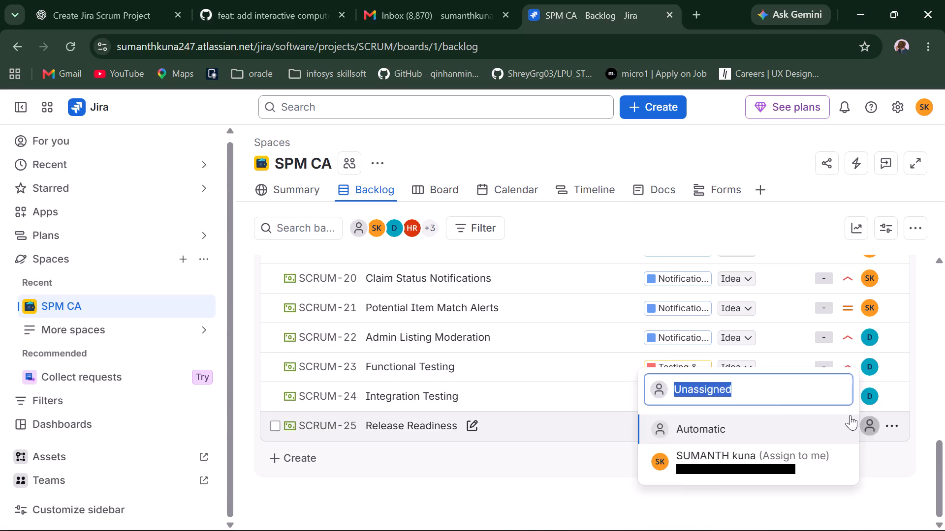
pyautogui.click(755, 391)
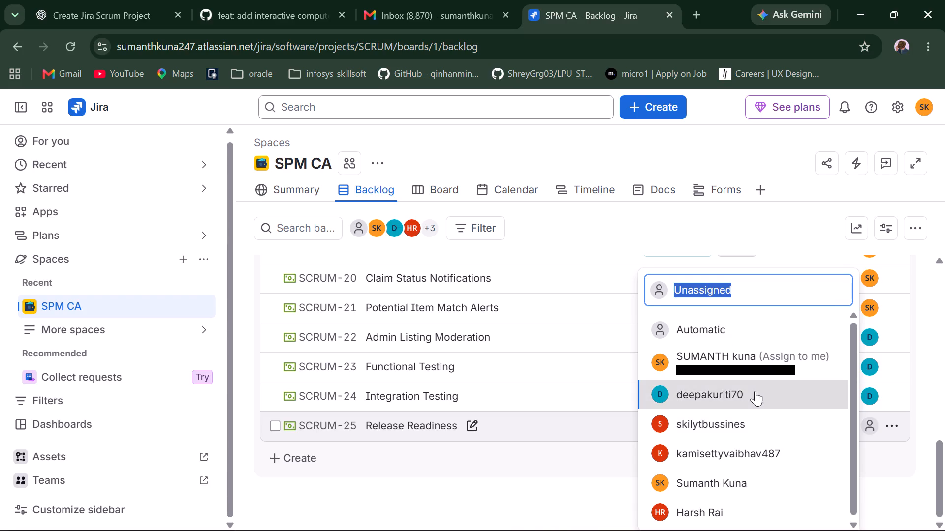
pyautogui.scroll(1, 651, 370)
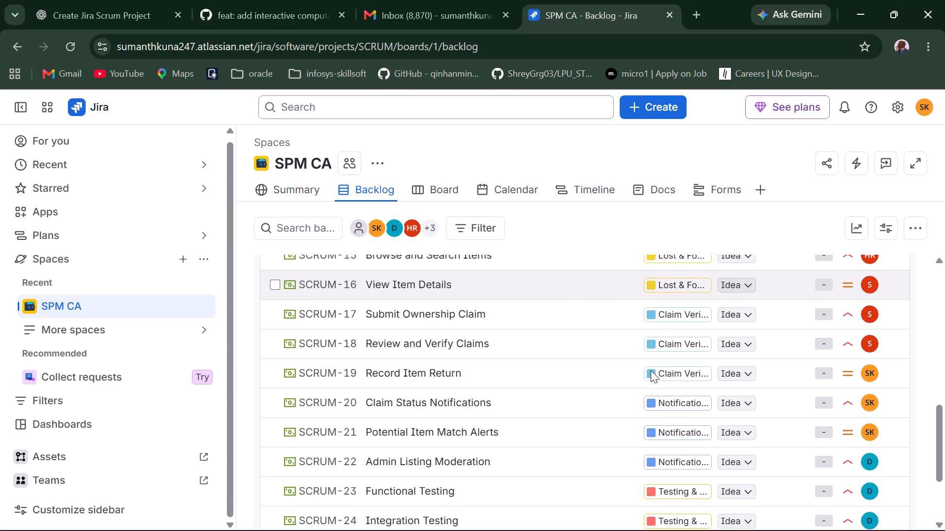
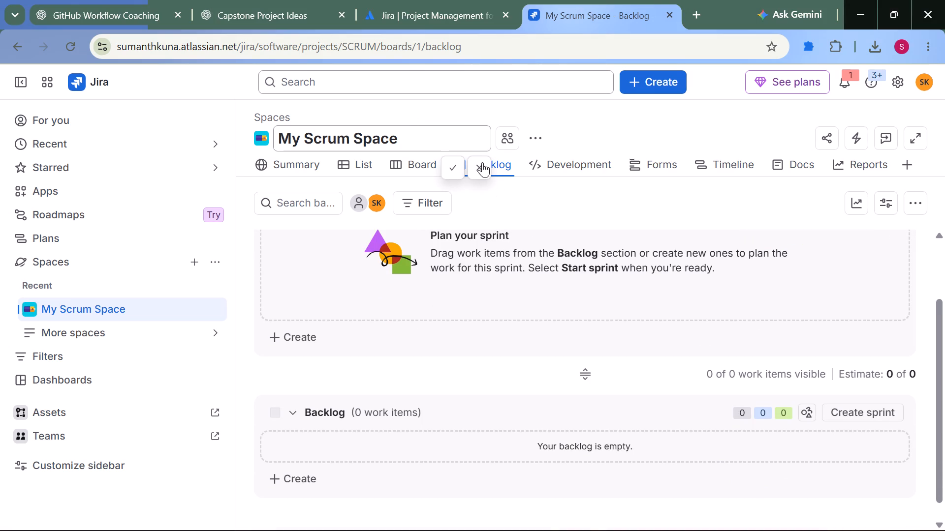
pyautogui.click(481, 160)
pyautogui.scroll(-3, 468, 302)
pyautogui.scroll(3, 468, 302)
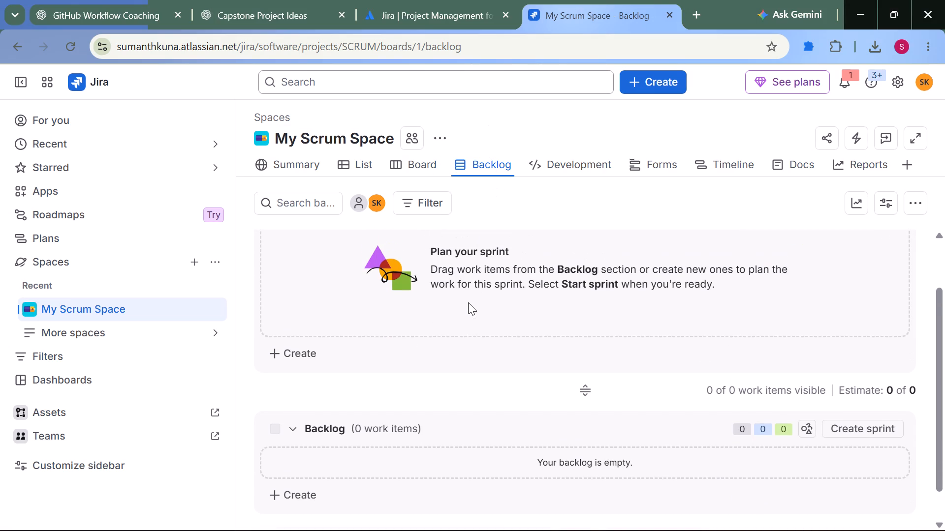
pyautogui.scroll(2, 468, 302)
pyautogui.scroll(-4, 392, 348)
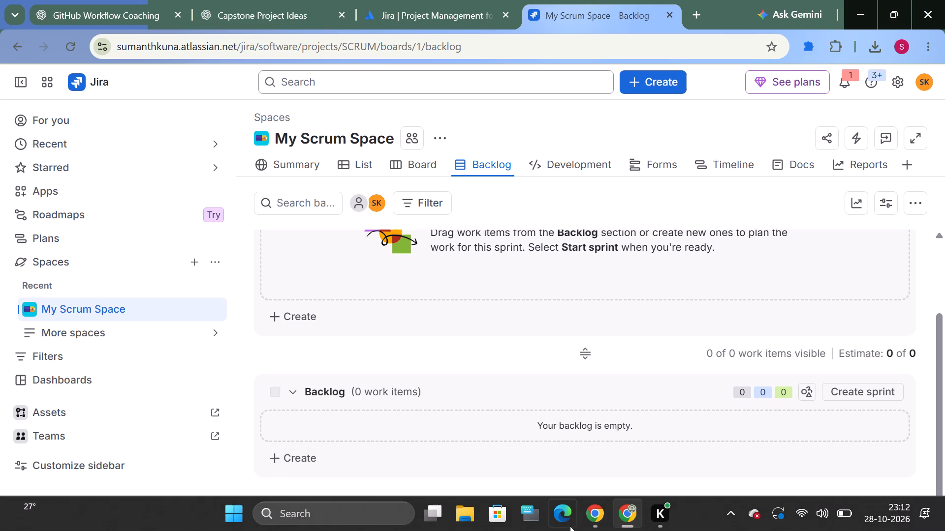
# Switch to the SPM CA backlog in Jira and examine the SCRUM Sprint 1 and Backlog sections.
pyautogui.click(586, 517)
pyautogui.click(571, 1)
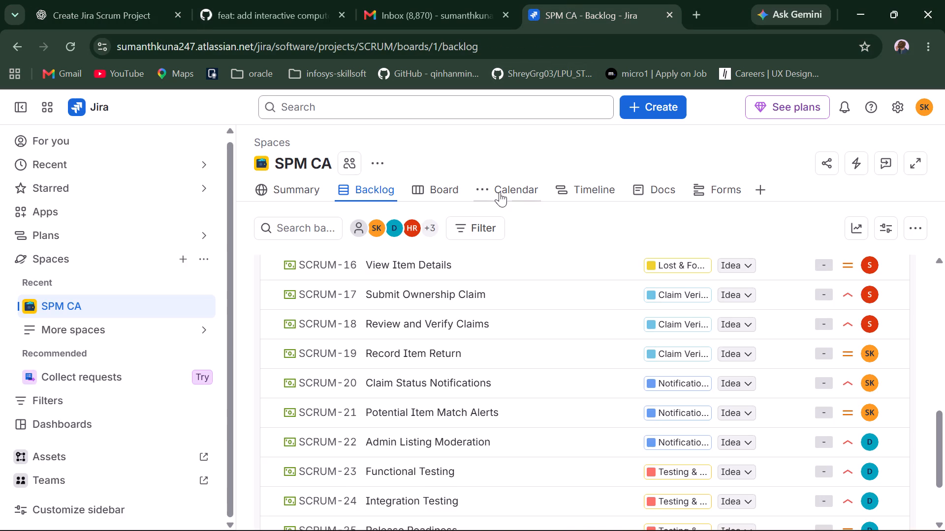
pyautogui.scroll(-1, 431, 287)
pyautogui.scroll(6, 384, 324)
pyautogui.scroll(-1, 378, 382)
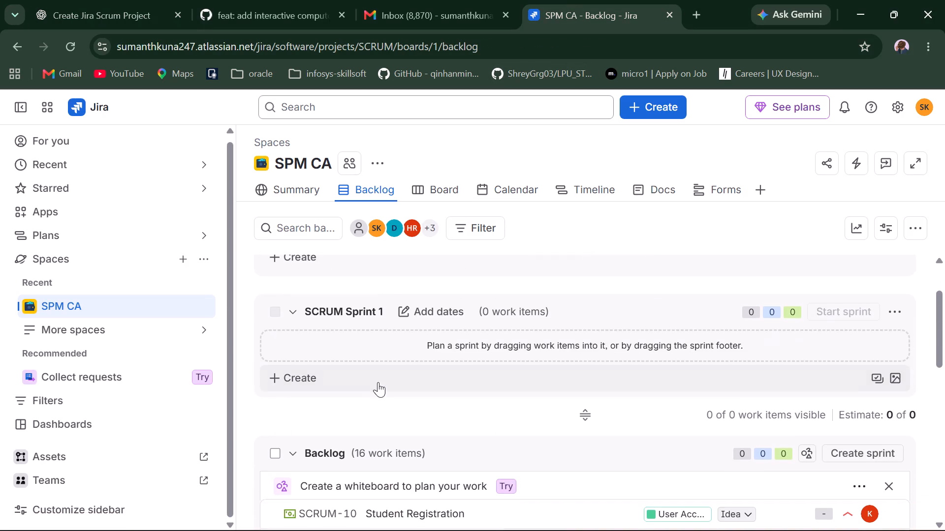
pyautogui.scroll(-1, 382, 475)
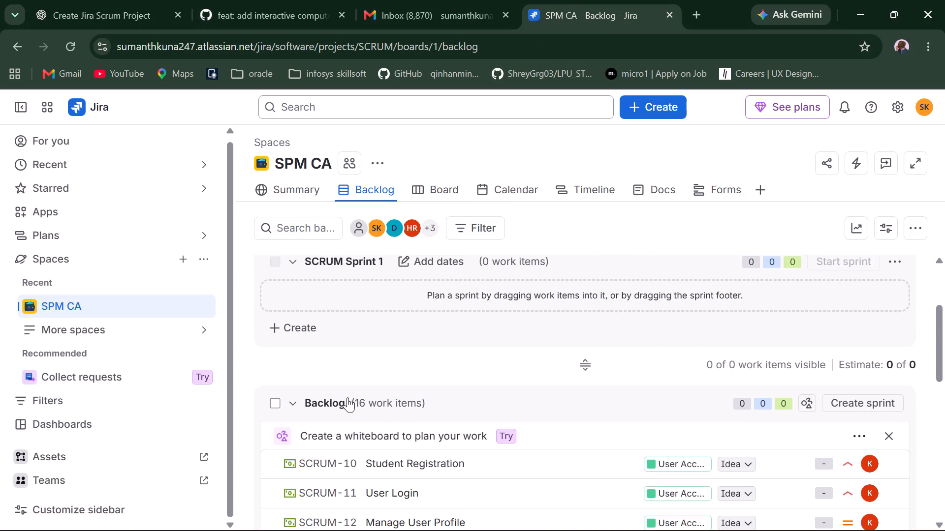
pyautogui.scroll(1, 349, 415)
pyautogui.scroll(-4, 349, 415)
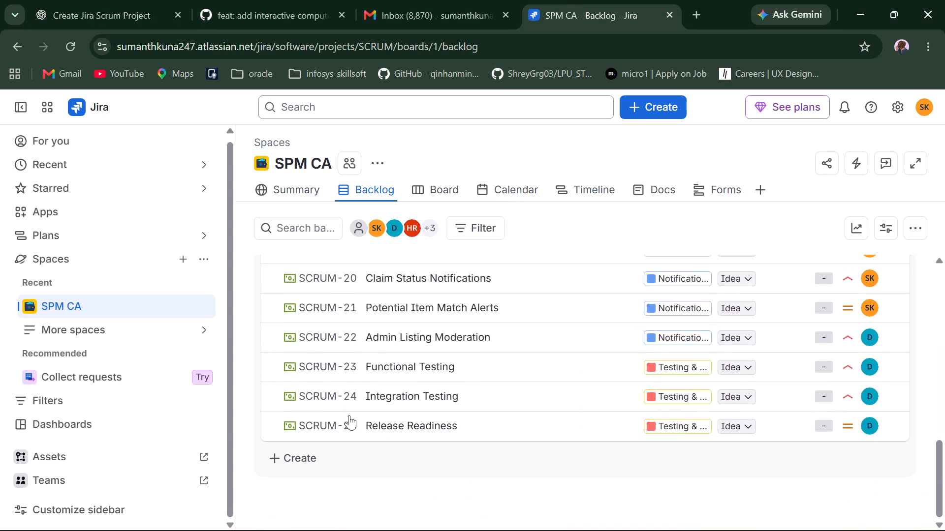
pyautogui.scroll(-1, 349, 415)
pyautogui.scroll(6, 349, 415)
pyautogui.scroll(-1, 388, 360)
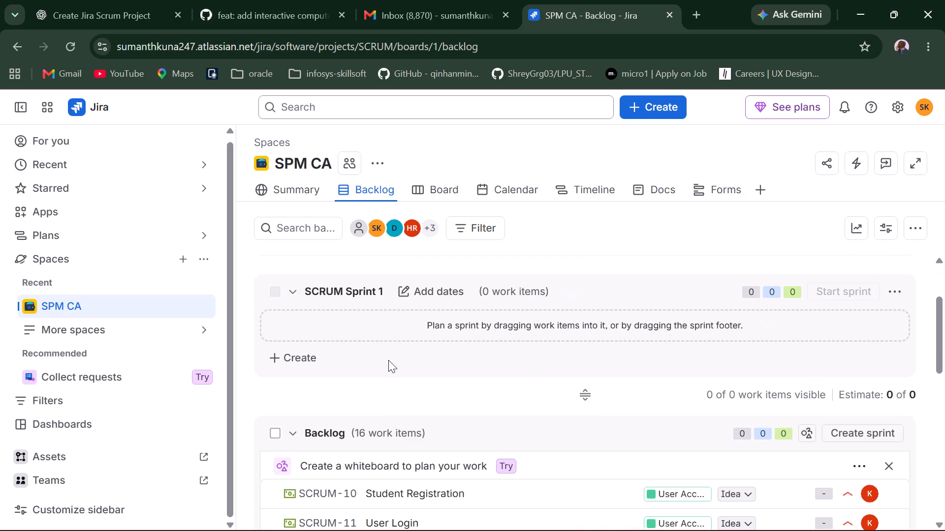
pyautogui.scroll(-1, 388, 360)
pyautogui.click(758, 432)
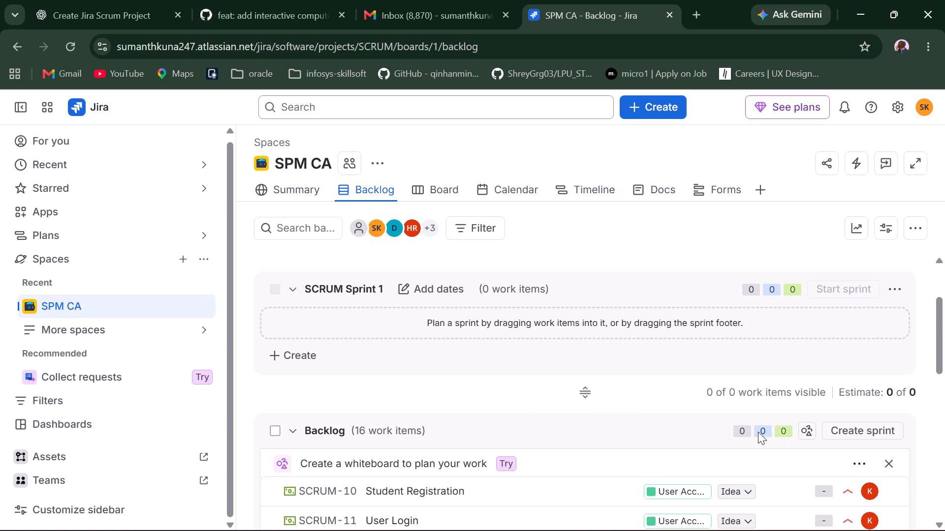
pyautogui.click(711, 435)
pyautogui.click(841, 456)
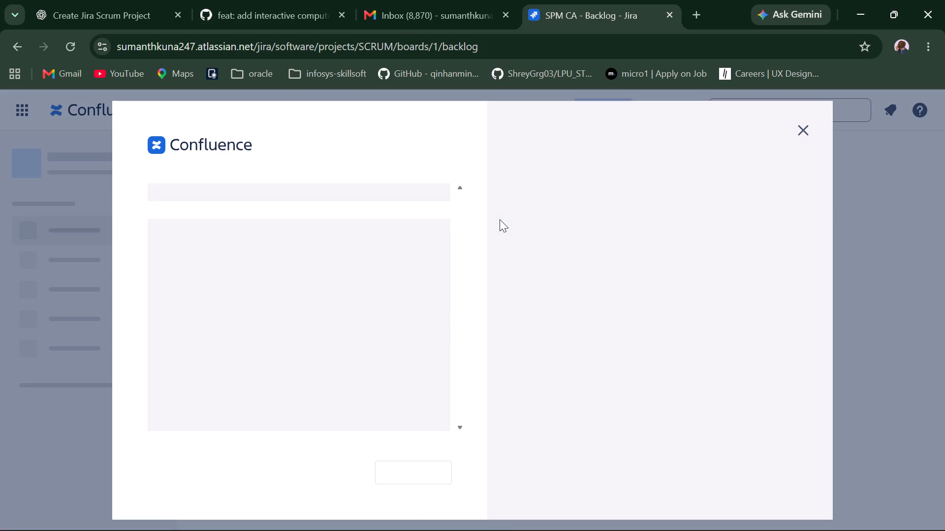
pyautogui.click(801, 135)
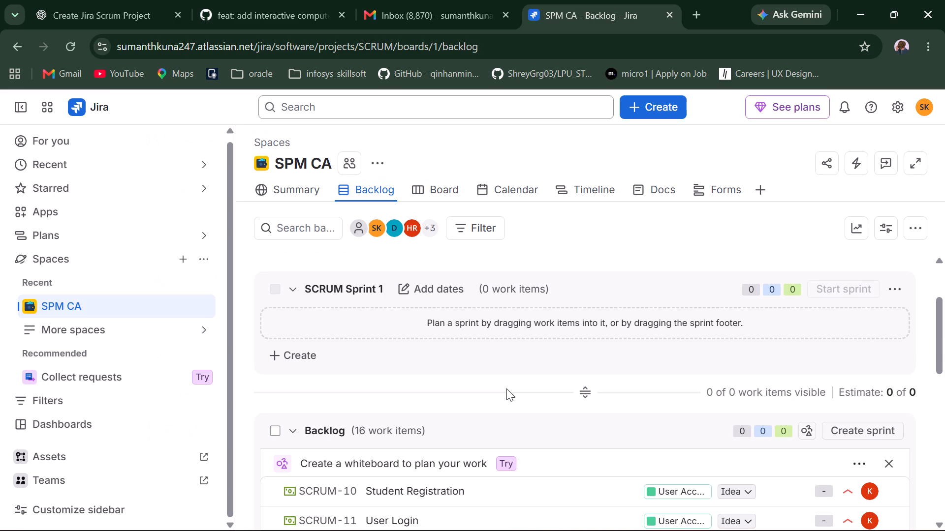
# Look through Features SCRUM-10 to SCRUM-25 in the SPM CA backlog against SCRUM Sprint 1.
pyautogui.scroll(-1, 506, 388)
pyautogui.scroll(-3, 407, 404)
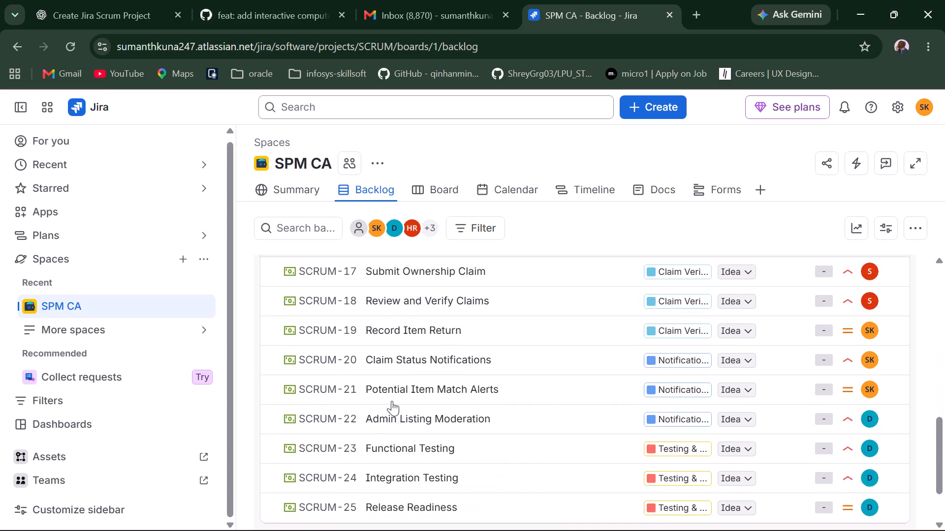
pyautogui.scroll(-3, 392, 401)
pyautogui.scroll(2, 416, 367)
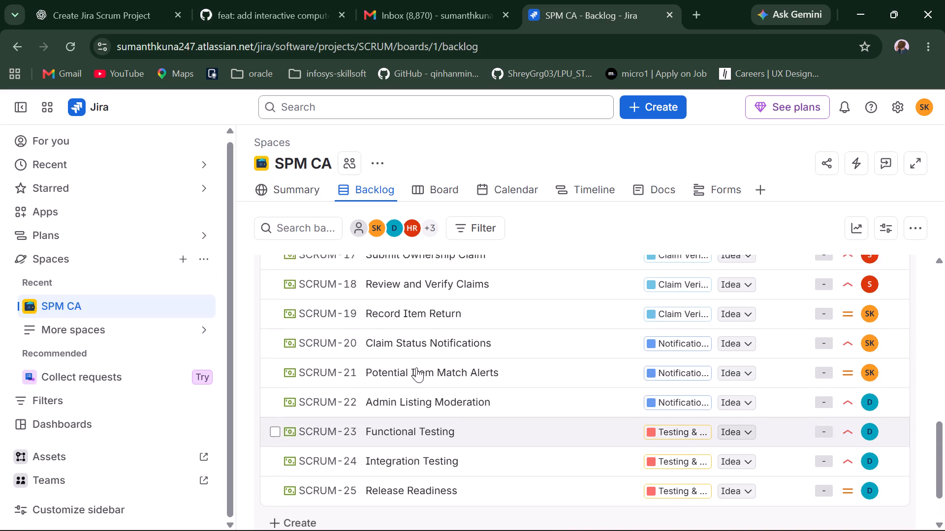
pyautogui.scroll(3, 416, 367)
pyautogui.scroll(-1, 385, 467)
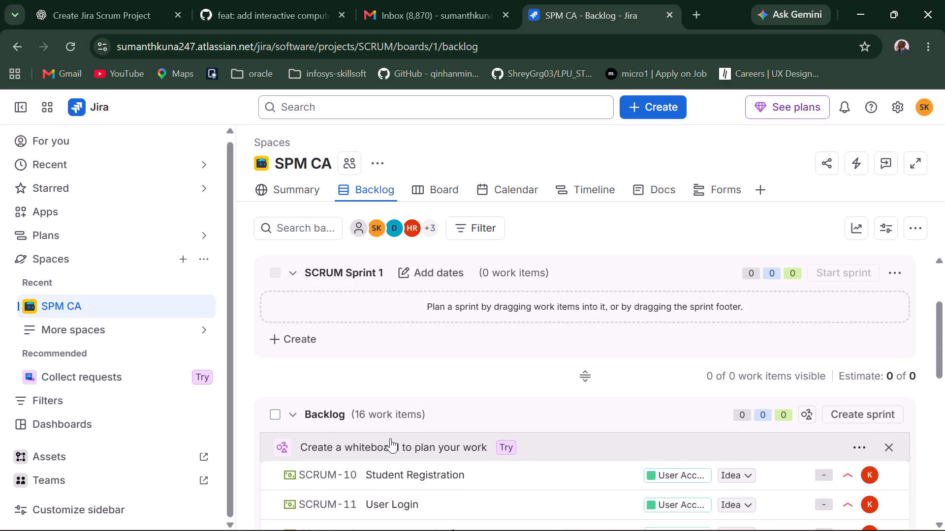
pyautogui.scroll(-1, 391, 435)
pyautogui.scroll(-2, 441, 340)
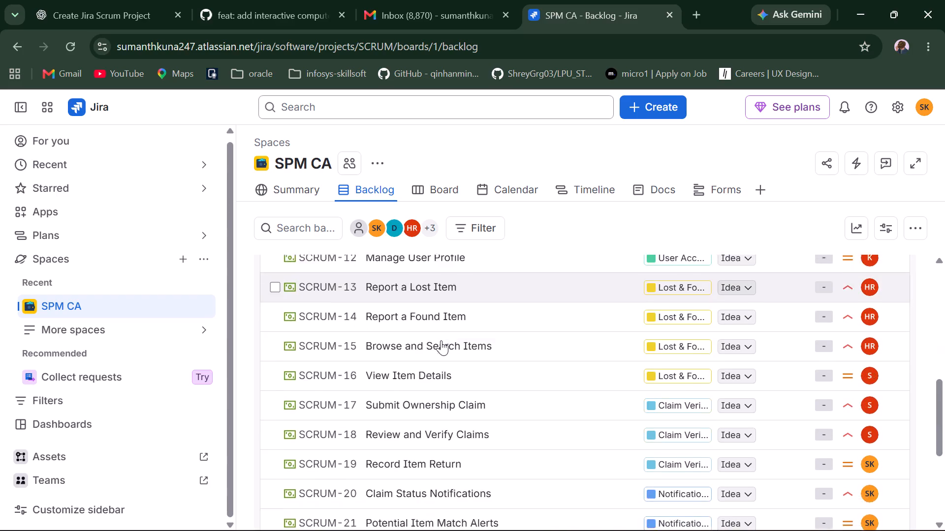
pyautogui.scroll(-1, 441, 340)
pyautogui.scroll(3, 441, 340)
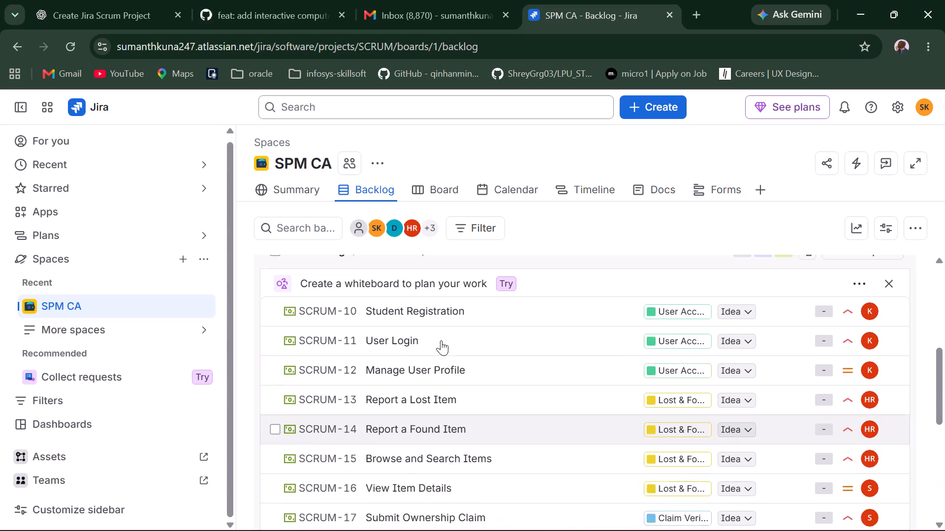
pyautogui.scroll(1, 441, 340)
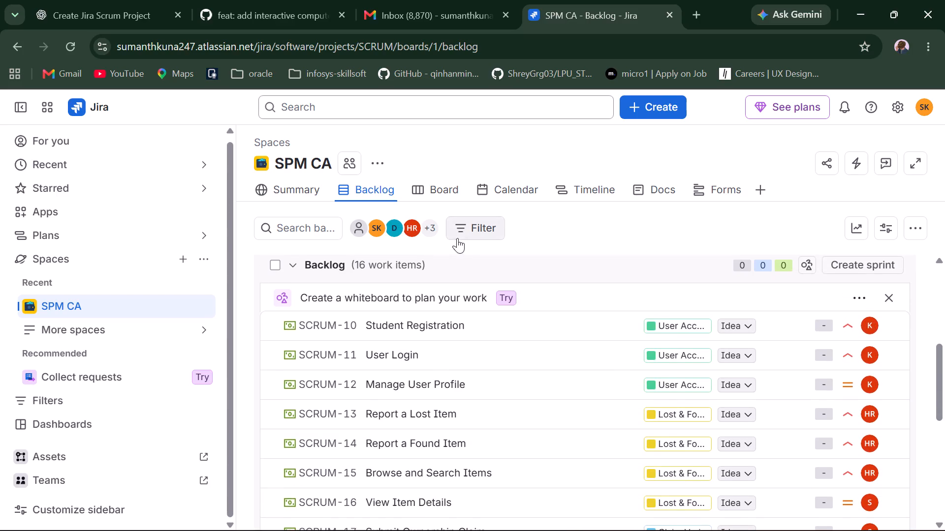
# Re-read ChatGPT's list of Features for Sprint 1 and compare it with the SPM CA backlog in Jira.
pyautogui.click(282, 0)
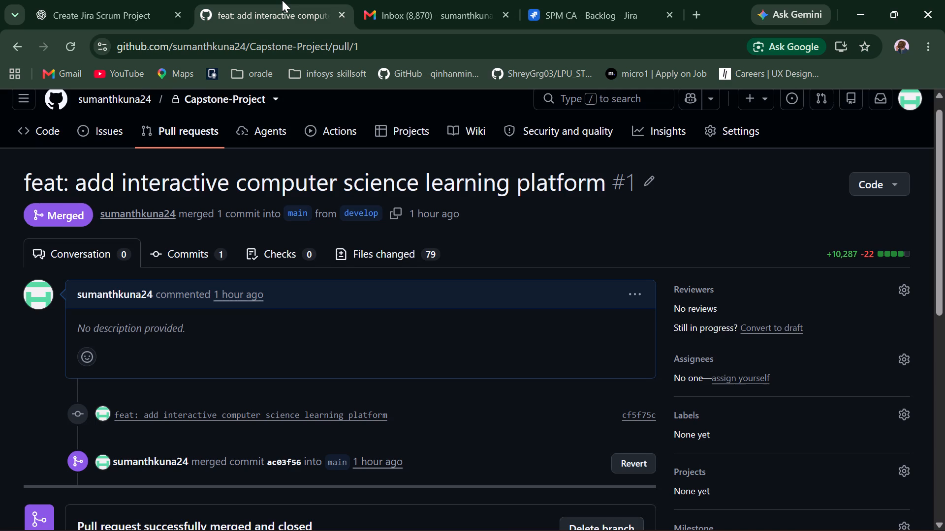
pyautogui.click(105, 0)
pyautogui.scroll(1, 372, 328)
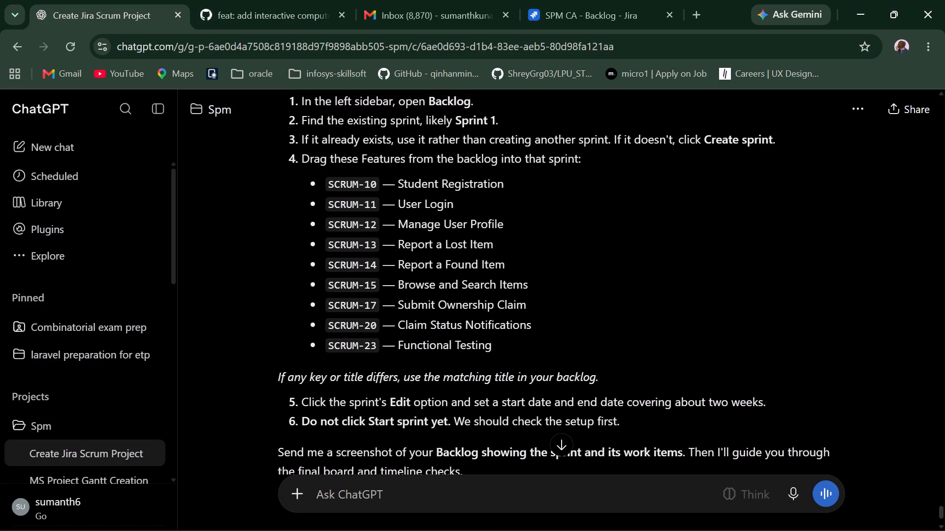
pyautogui.scroll(1, 372, 328)
pyautogui.click(573, 0)
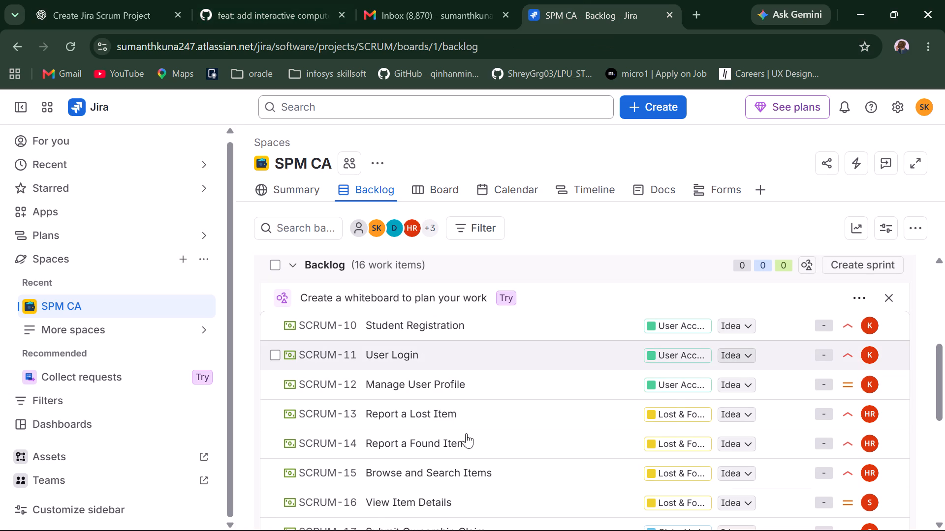
pyautogui.click(142, 0)
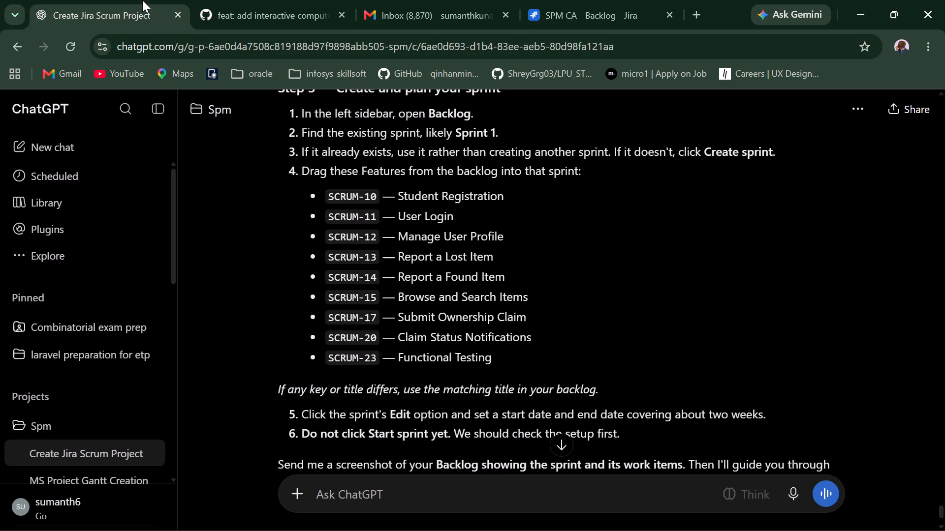
pyautogui.click(637, 0)
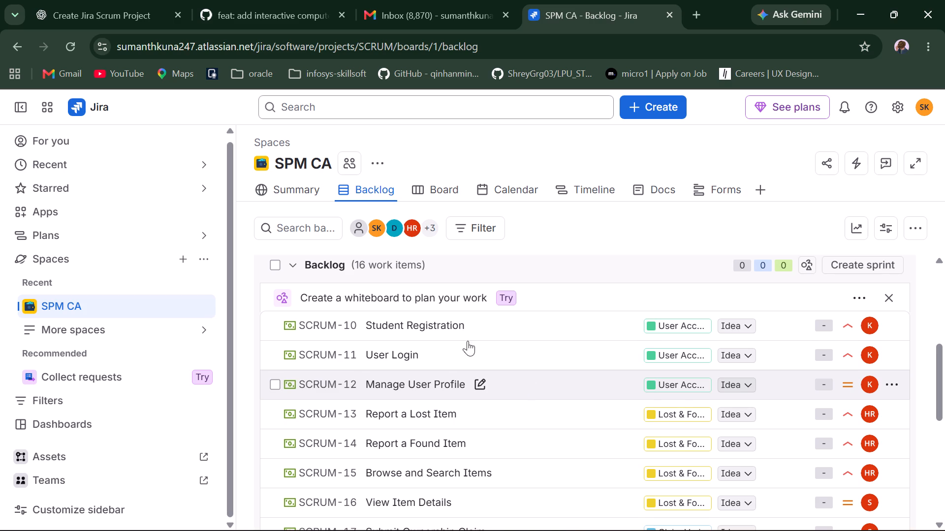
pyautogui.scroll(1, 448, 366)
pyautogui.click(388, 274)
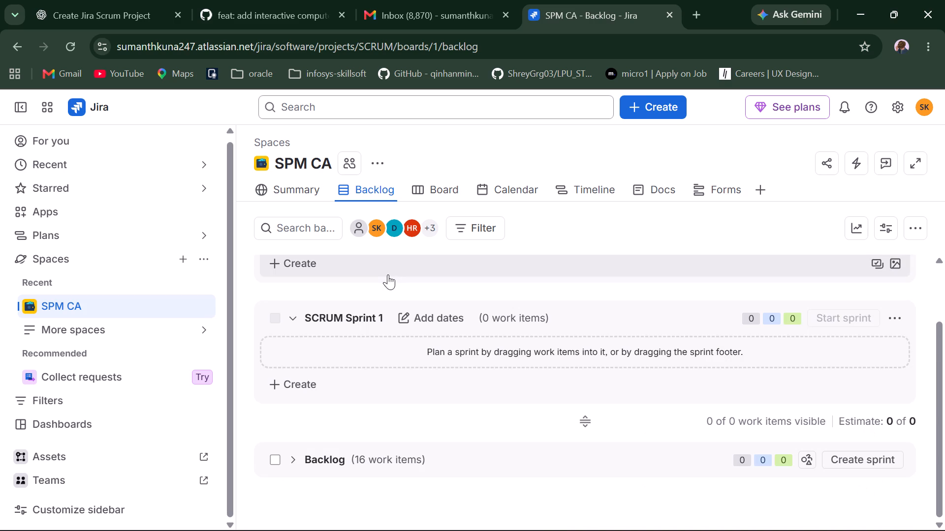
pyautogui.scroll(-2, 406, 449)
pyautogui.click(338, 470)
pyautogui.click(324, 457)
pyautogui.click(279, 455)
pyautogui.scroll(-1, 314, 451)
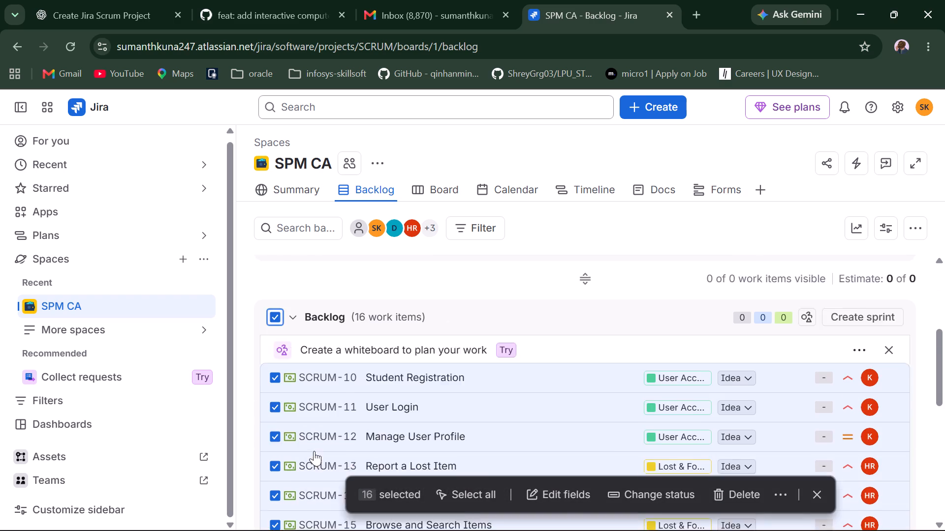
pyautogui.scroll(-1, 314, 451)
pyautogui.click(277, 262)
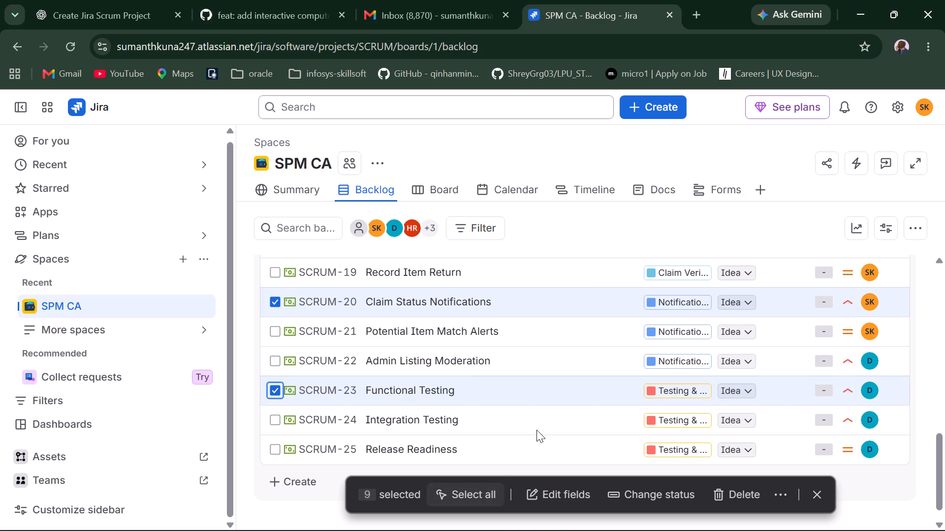
# Examine the empty SCRUM Sprint 1 section and the additional bulk actions for the selected Features, including the watch options.
pyautogui.scroll(6, 539, 409)
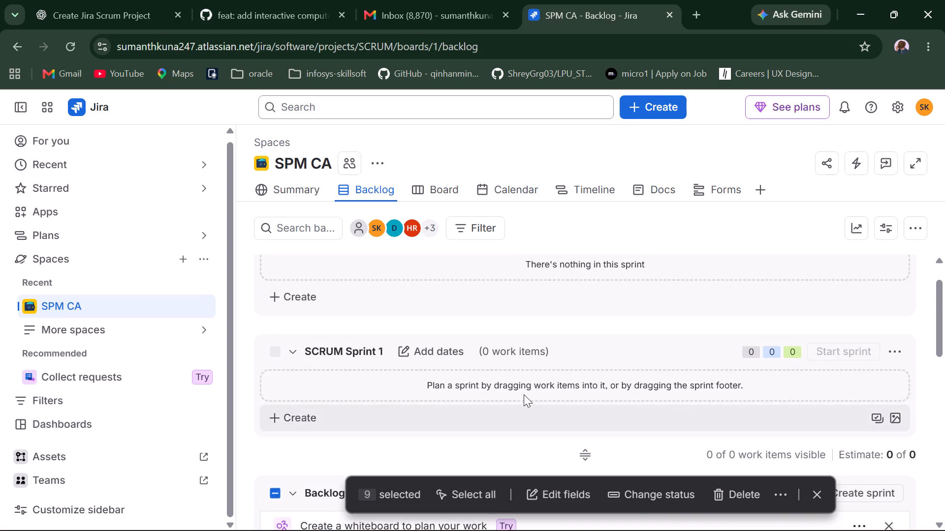
pyautogui.scroll(1, 524, 394)
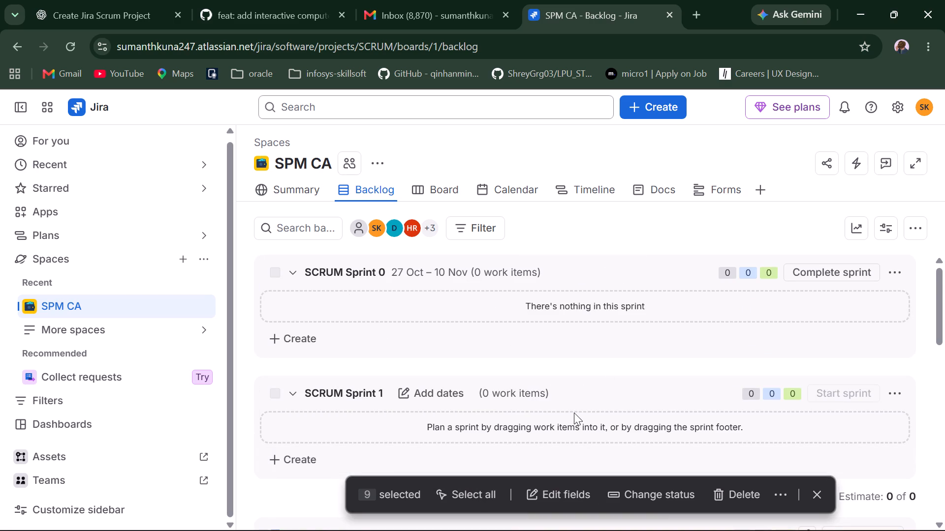
pyautogui.scroll(-5, 574, 413)
pyautogui.scroll(-1, 569, 456)
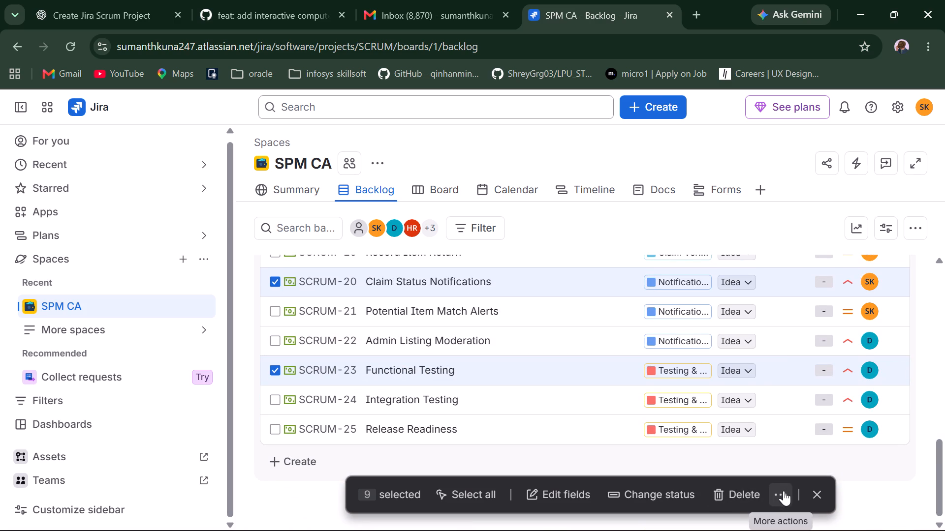
pyautogui.click(784, 496)
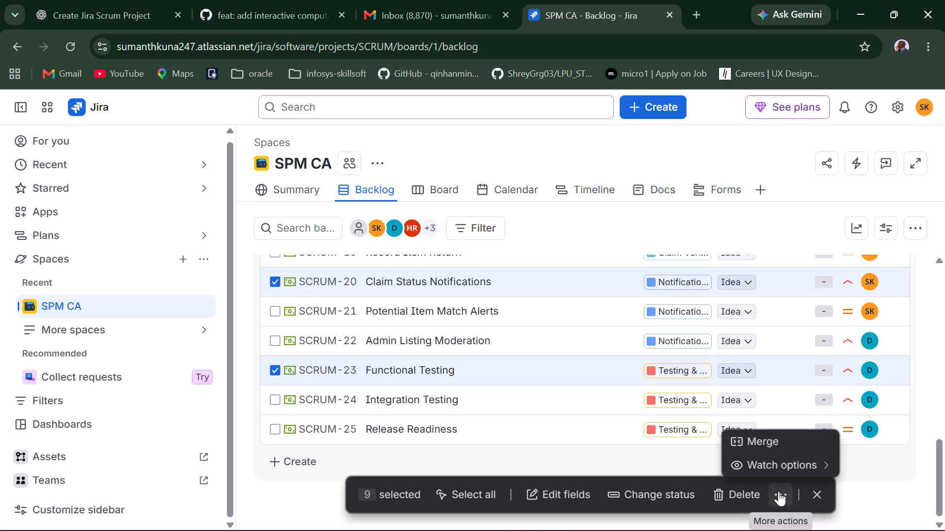
pyautogui.click(794, 463)
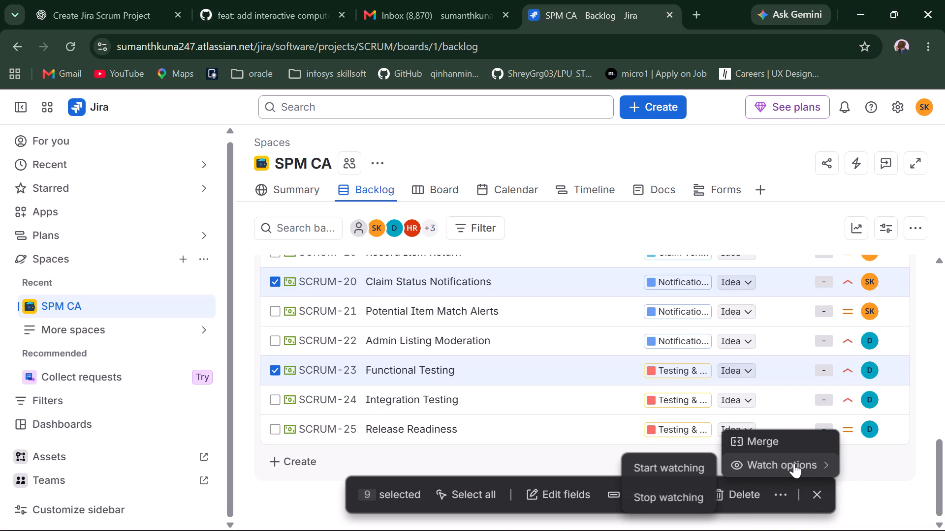
pyautogui.click(774, 494)
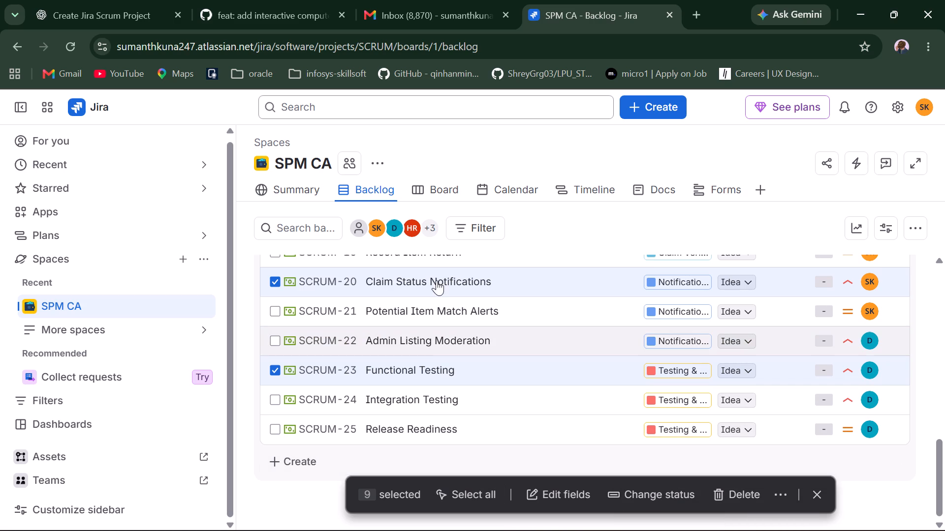
# Look through the sprint sections, the whiteboard suggestion's options and the bulk status change for a way to move the selected Features.
pyautogui.scroll(6, 426, 344)
pyautogui.scroll(-1, 434, 382)
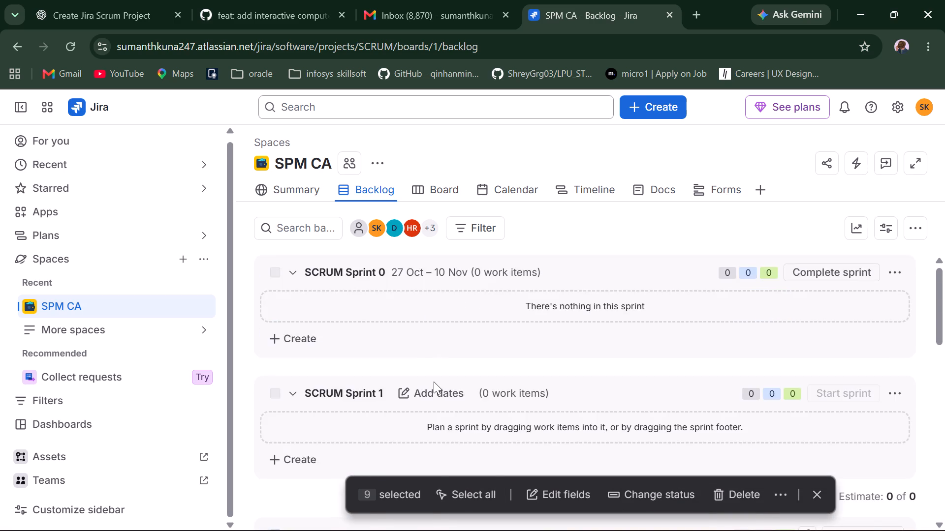
pyautogui.scroll(-1, 434, 382)
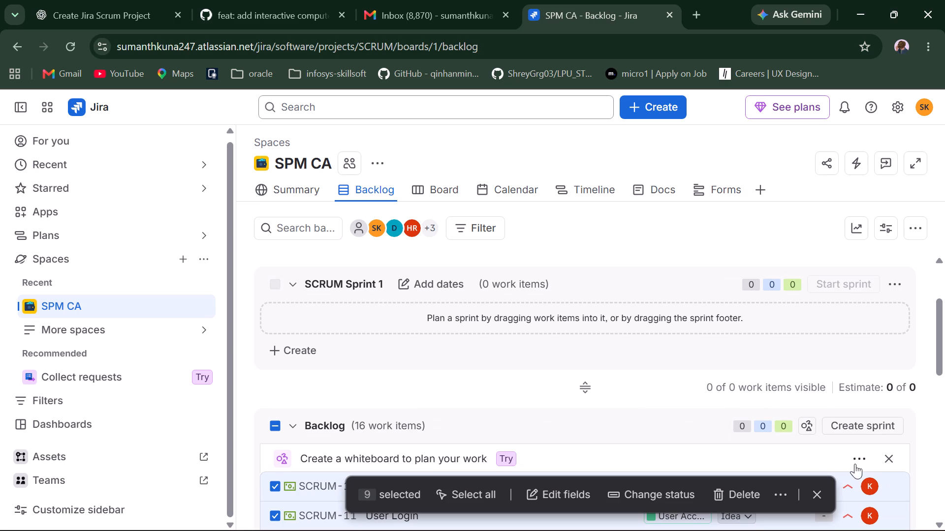
pyautogui.click(862, 458)
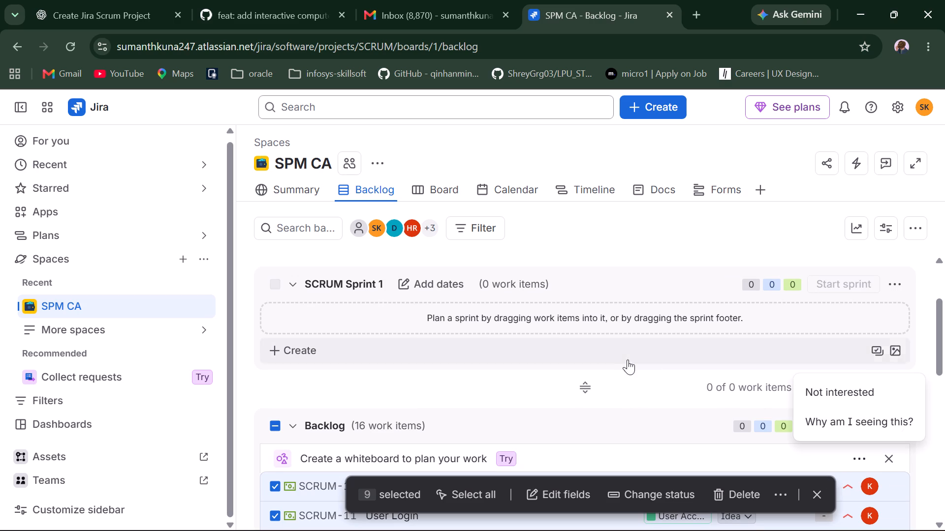
pyautogui.click(639, 383)
pyautogui.scroll(1, 556, 374)
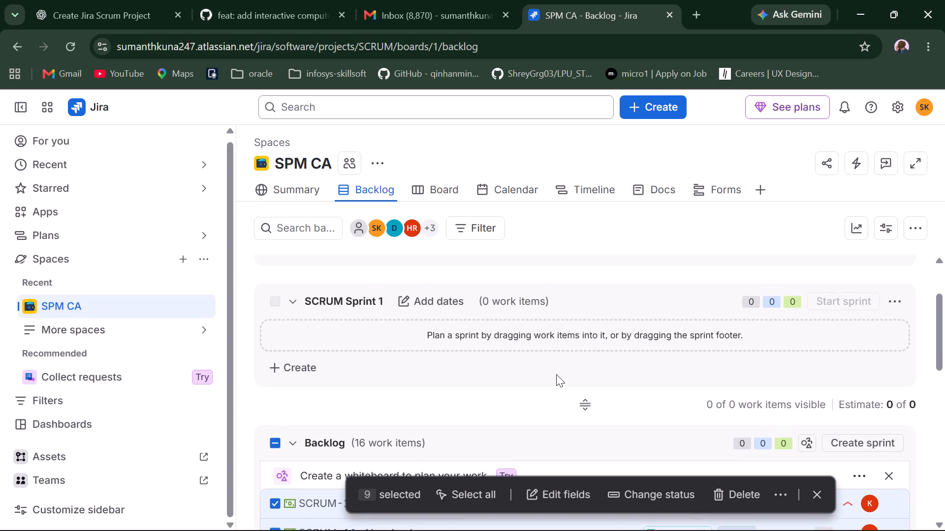
pyautogui.scroll(1, 556, 374)
pyautogui.scroll(-1, 438, 399)
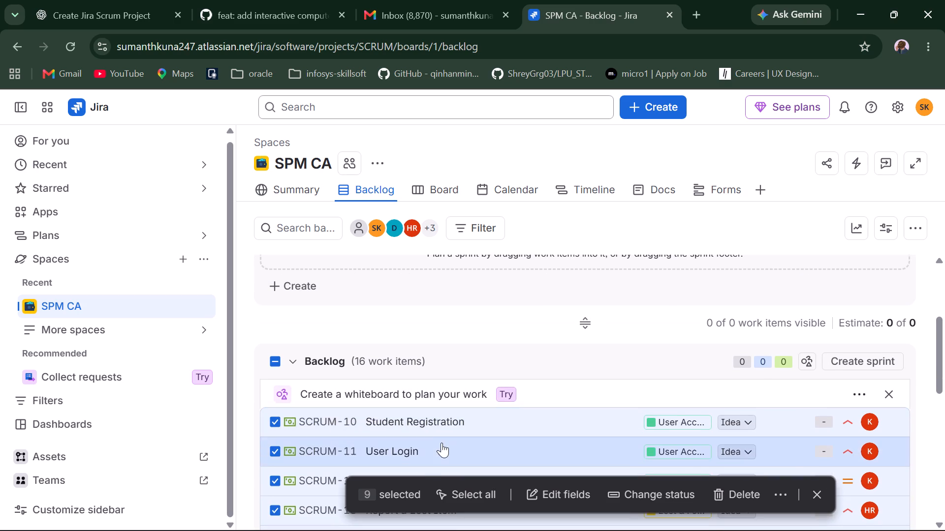
pyautogui.scroll(-1, 419, 465)
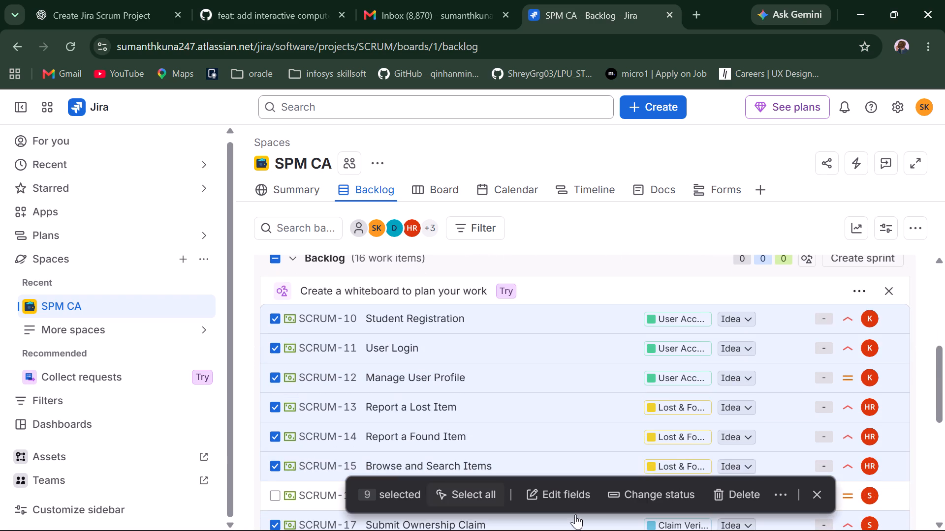
pyautogui.click(623, 490)
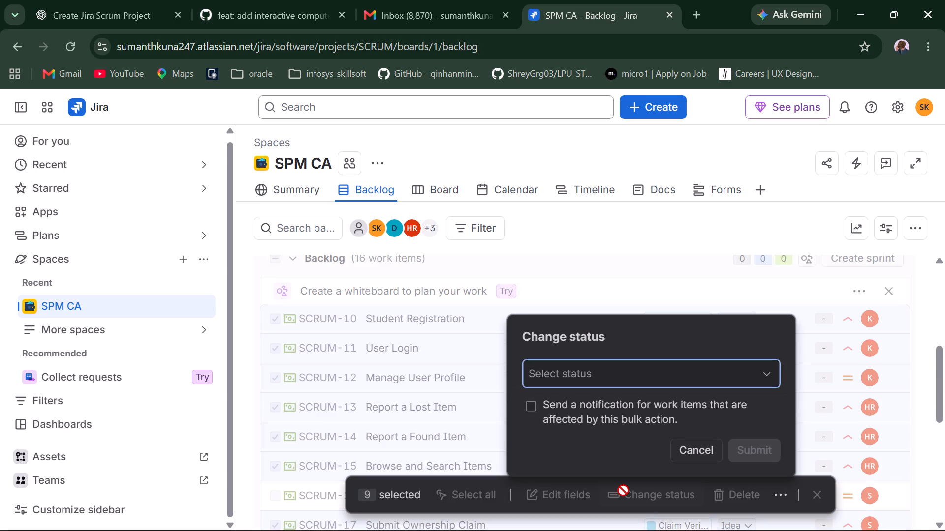
pyautogui.click(701, 273)
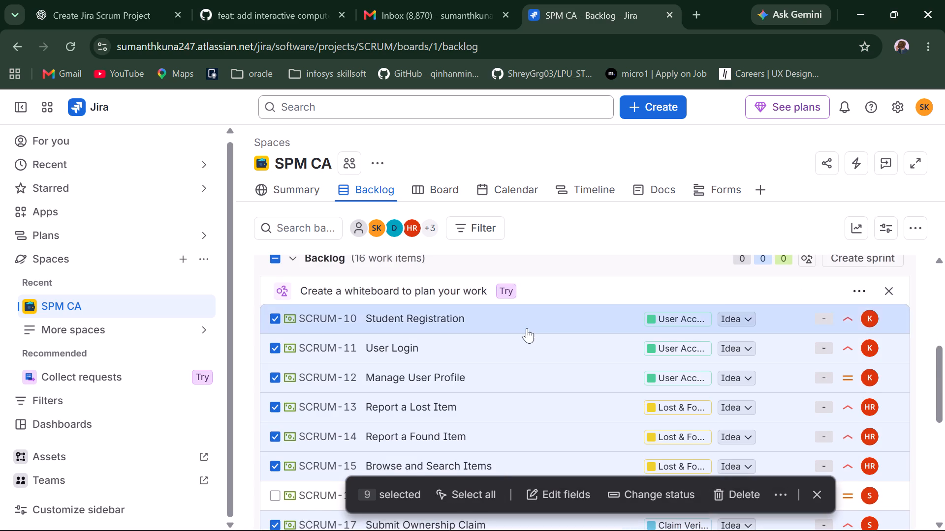
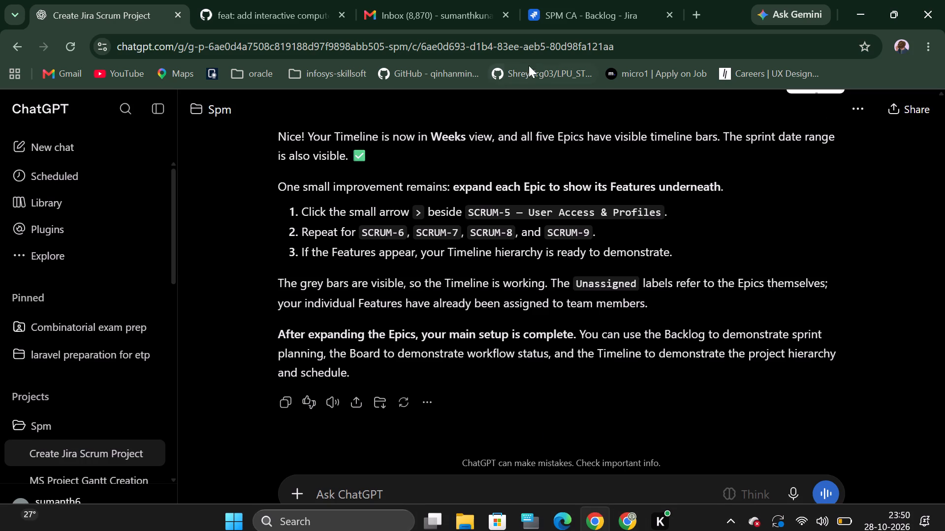
# Return to the SPM CA Timeline in Jira and expand the SCRUM-5 User Access & Profiles and SCRUM-6 Lost & Found Reporting Epics.
pyautogui.click(561, 9)
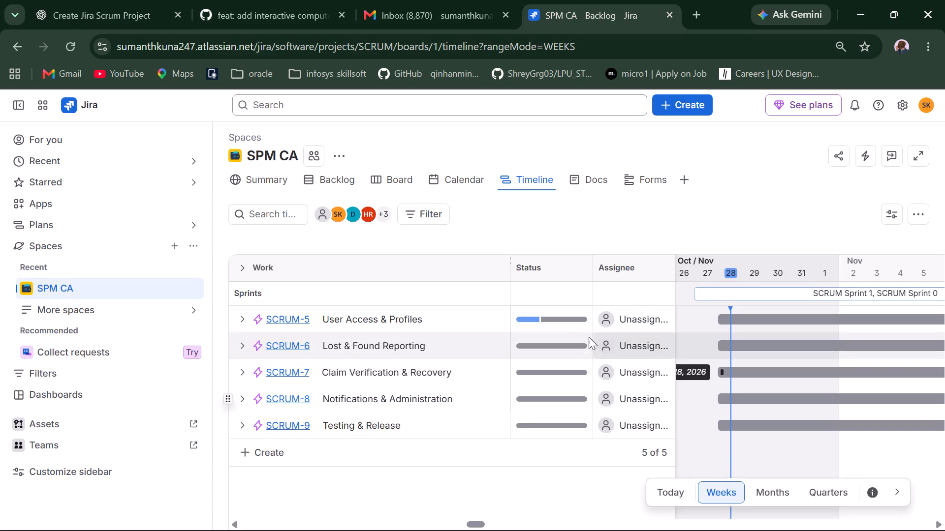
pyautogui.click(244, 317)
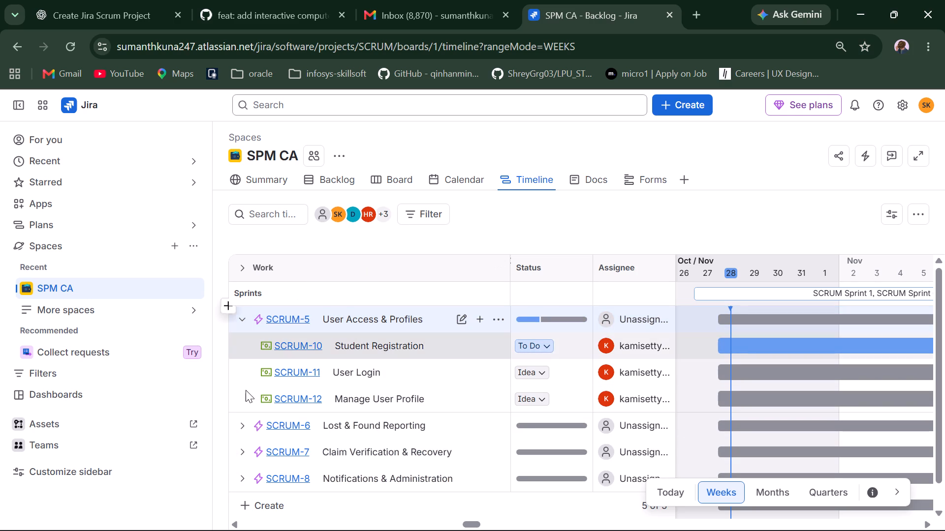
pyautogui.click(239, 430)
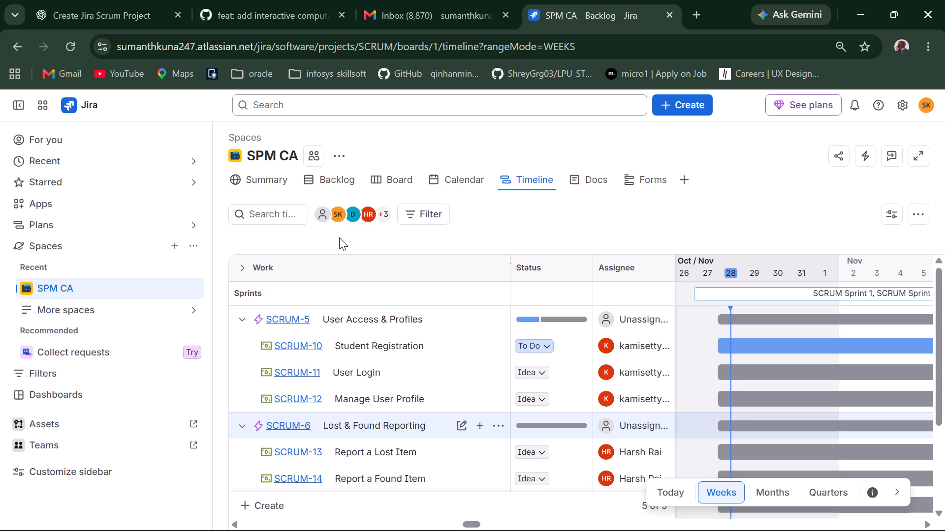
# Capture the Timeline with the expanded SCRUM-5 and SCRUM-6 Epics as a screenshot and send it to the ChatGPT chat.
pyautogui.press('Print')
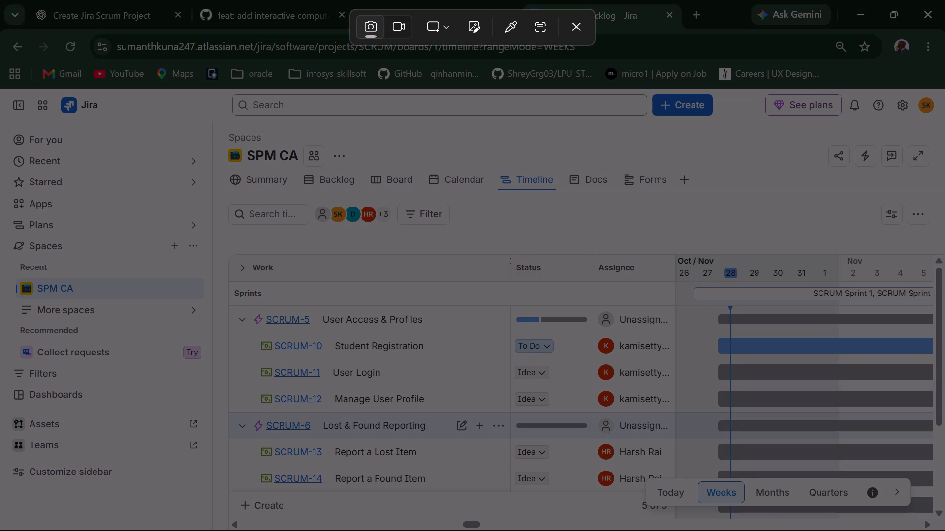
pyautogui.moveTo(7, 142); pyautogui.dragTo(329, 258)
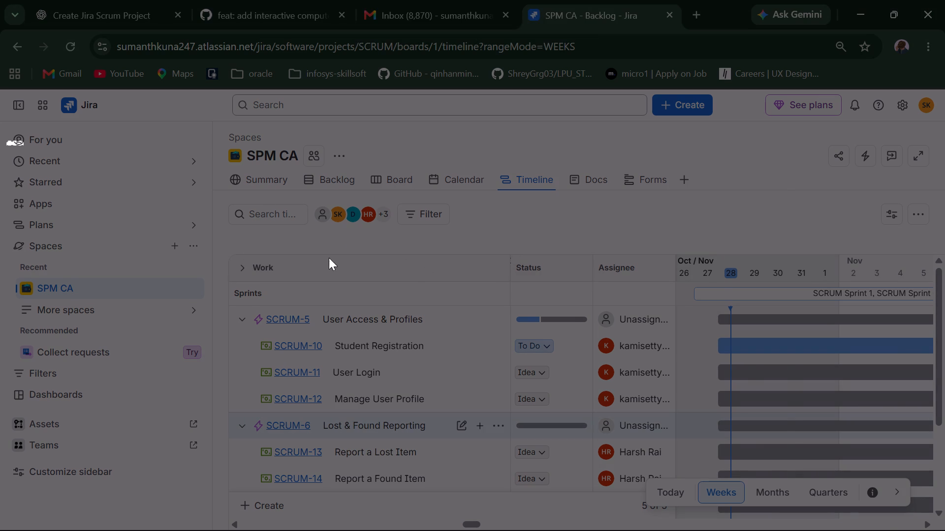
pyautogui.moveTo(329, 258); pyautogui.dragTo(944, 530)
pyautogui.click(92, 0)
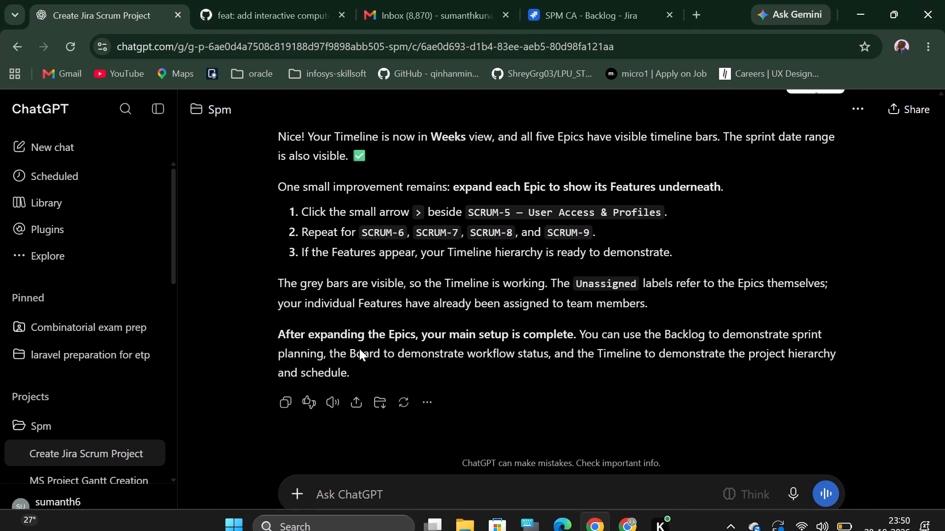
pyautogui.hotkey('ctrl', 'v')
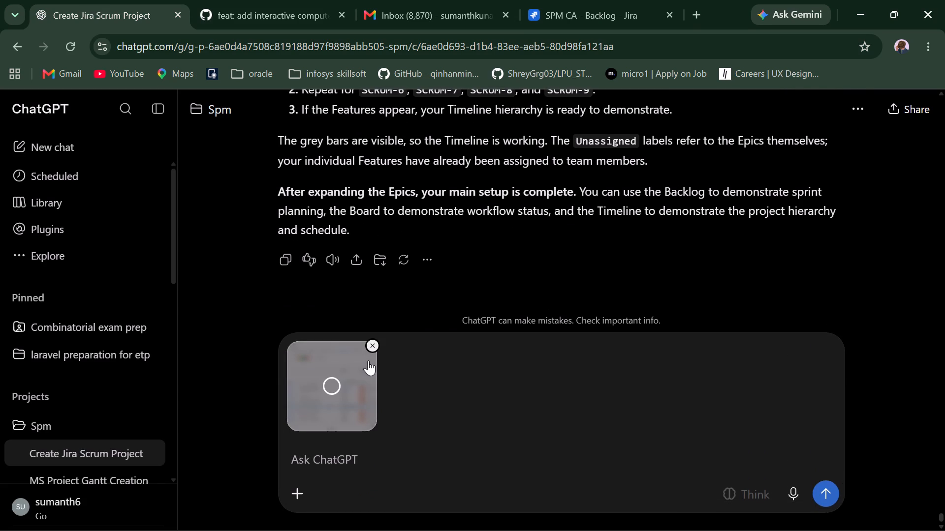
pyautogui.press('Return')
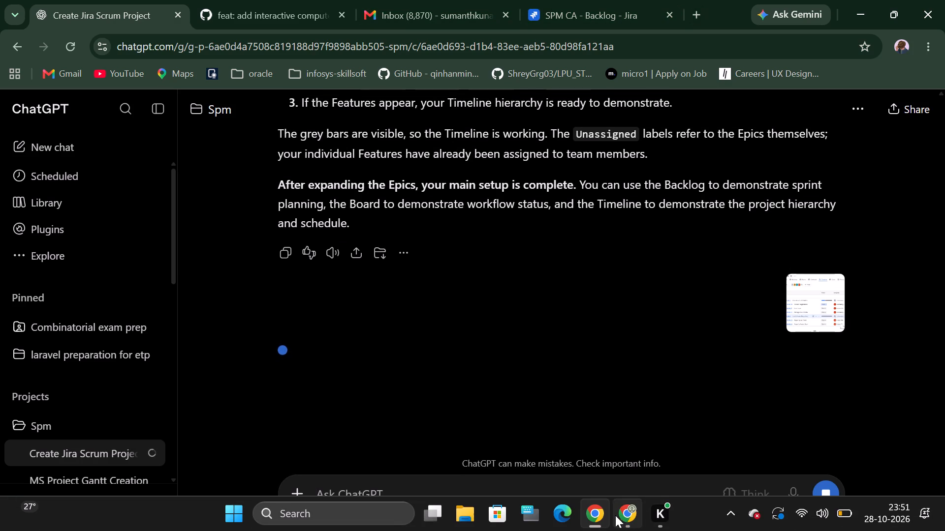
# Switch to the other Chrome window and look up the LPU UMS site in a new tab using "ums".
pyautogui.click(626, 516)
pyautogui.click(694, 9)
pyautogui.write('ums')
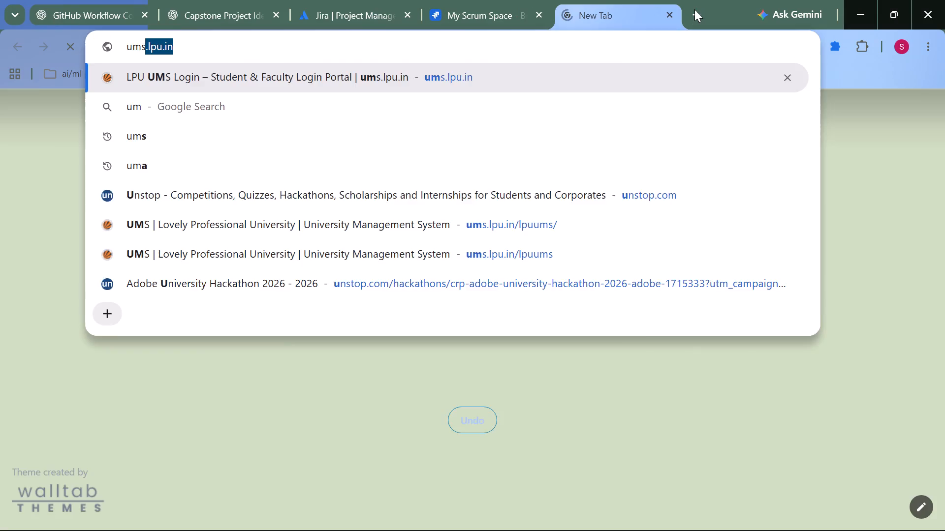